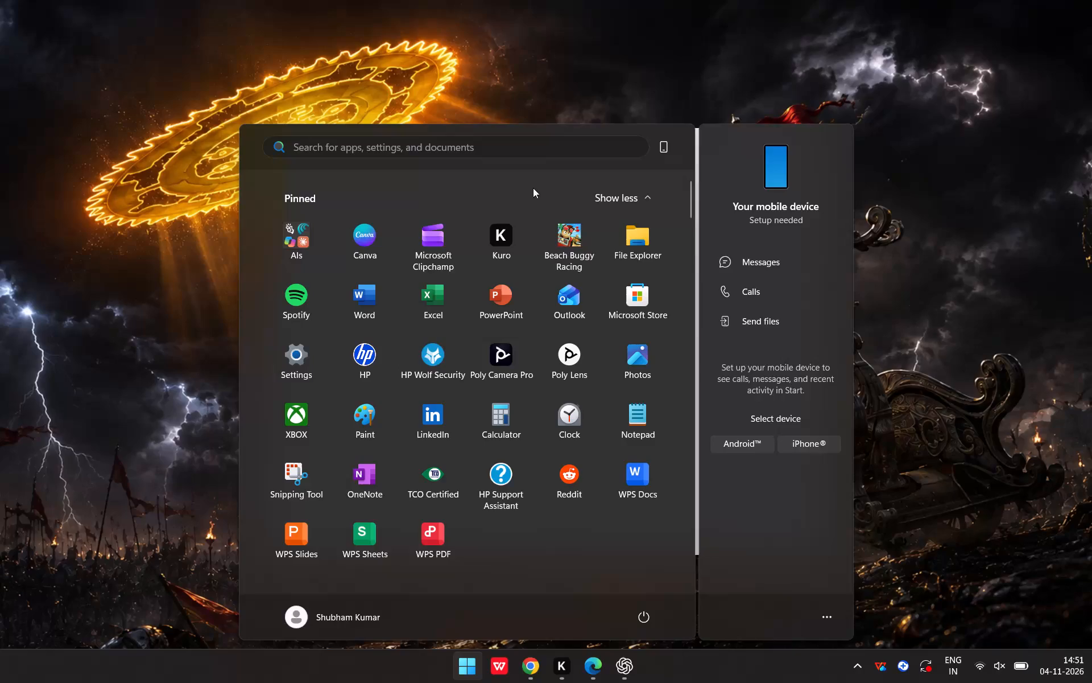
# Launch Microsoft Clipchamp and open the existing Video Project 4.
pyautogui.doubleClick(420, 244)
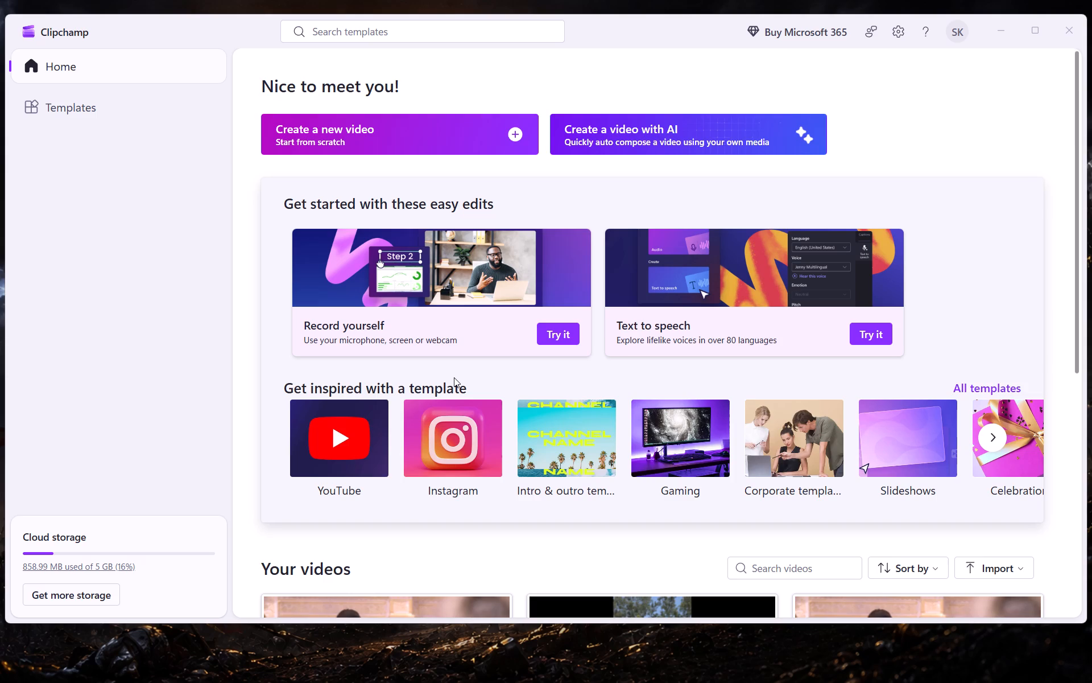
pyautogui.scroll(-1, 454, 377)
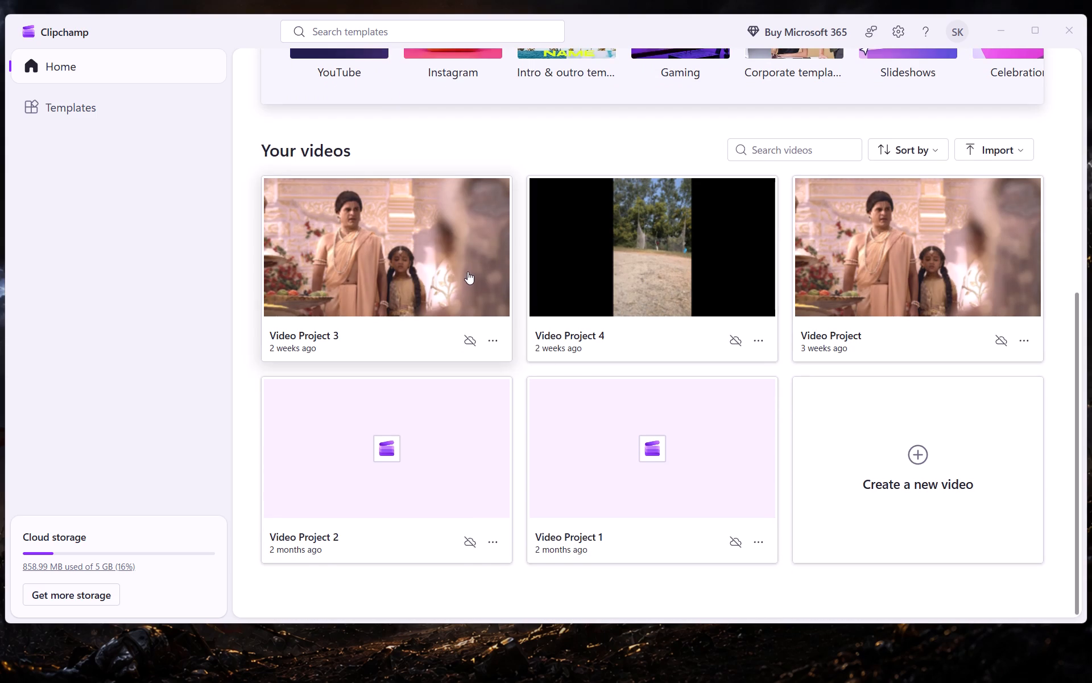
pyautogui.click(618, 272)
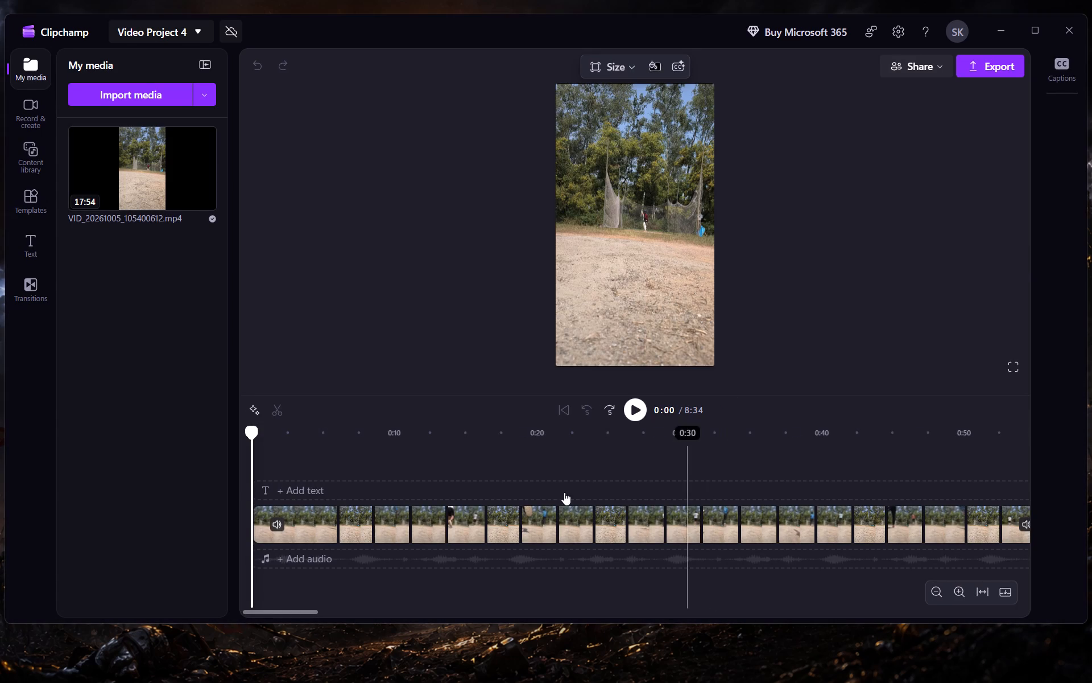
# Play through the footage from about 0:52 and split the video clip at 1:13, just before the bowler runs in.
pyautogui.hscroll(-1, 654, 544)
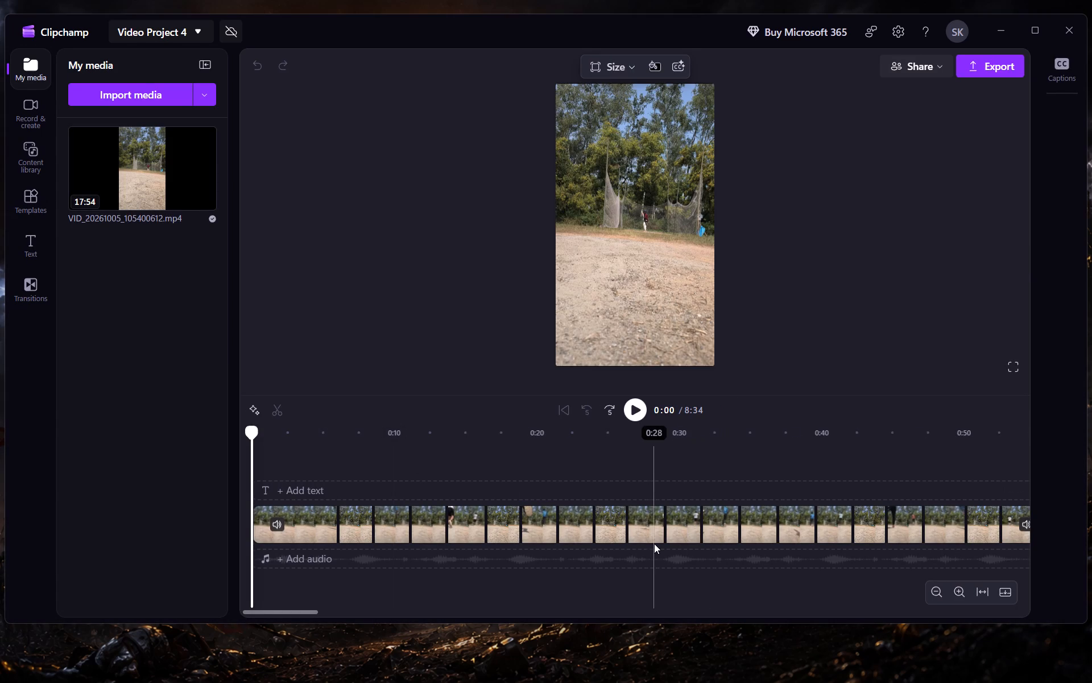
pyautogui.hscroll(-2, 654, 544)
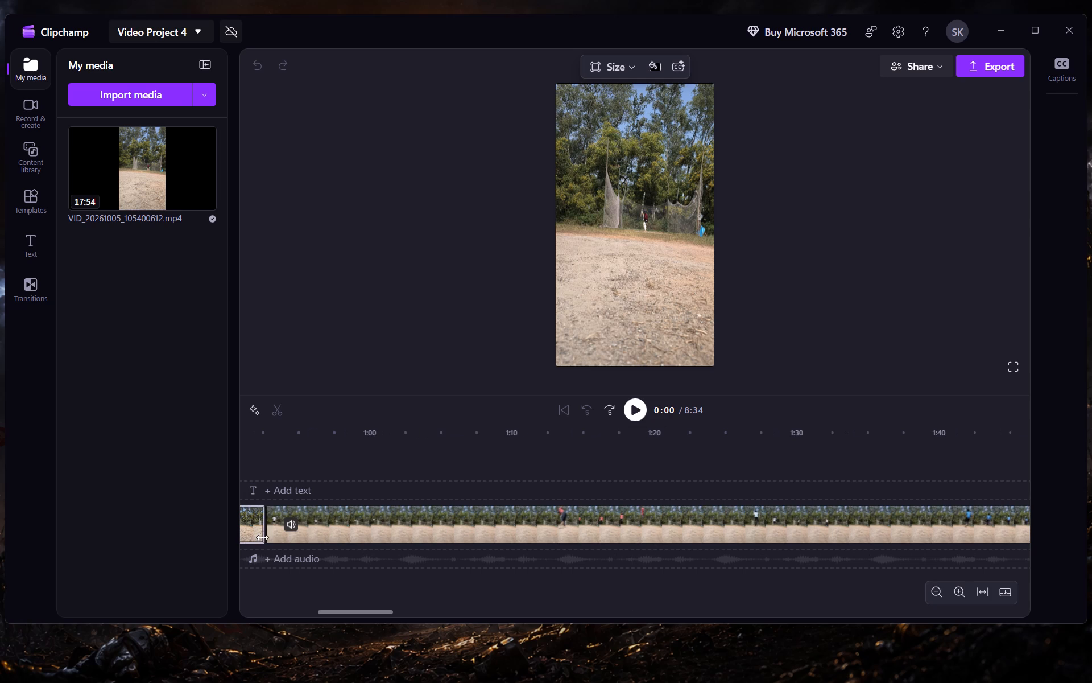
pyautogui.click(272, 446)
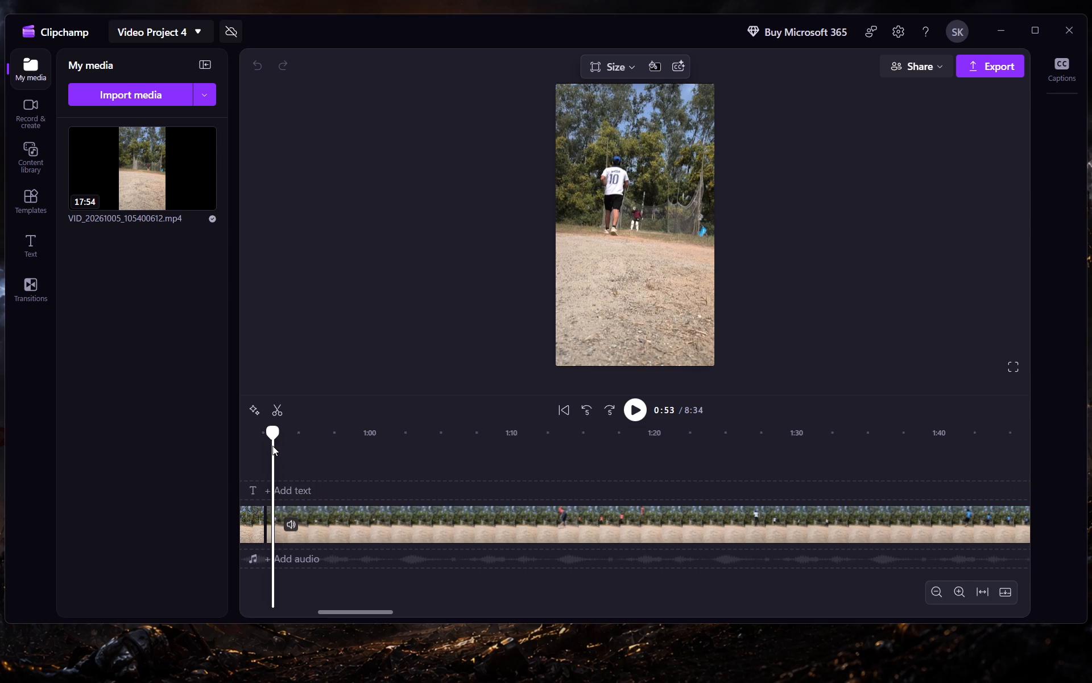
pyautogui.click(255, 446)
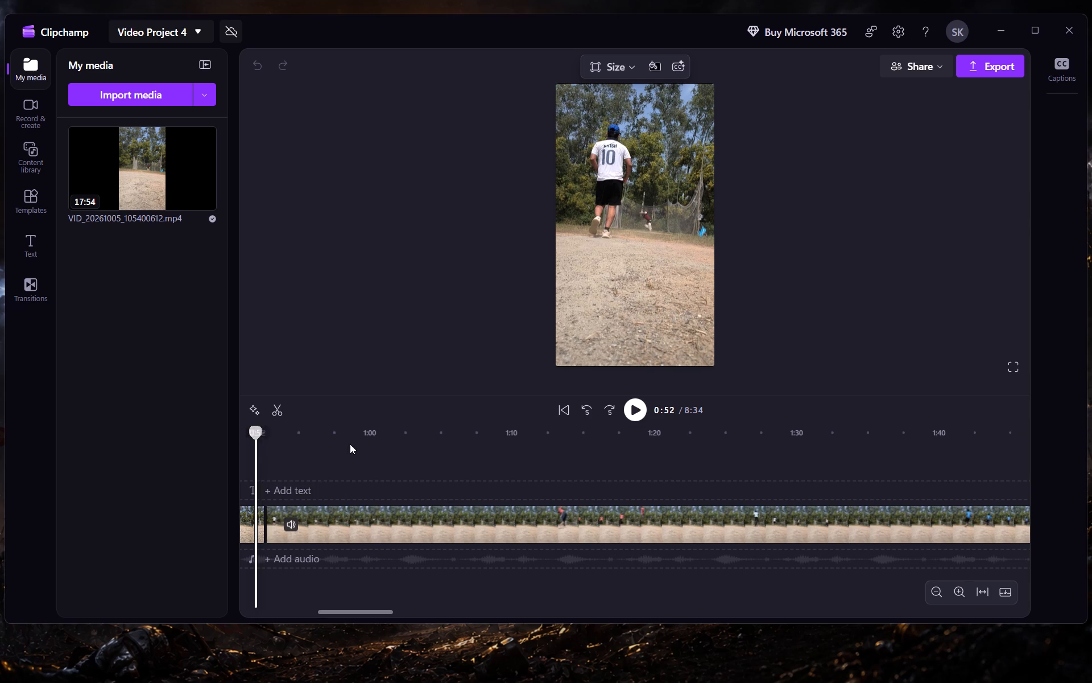
pyautogui.click(634, 401)
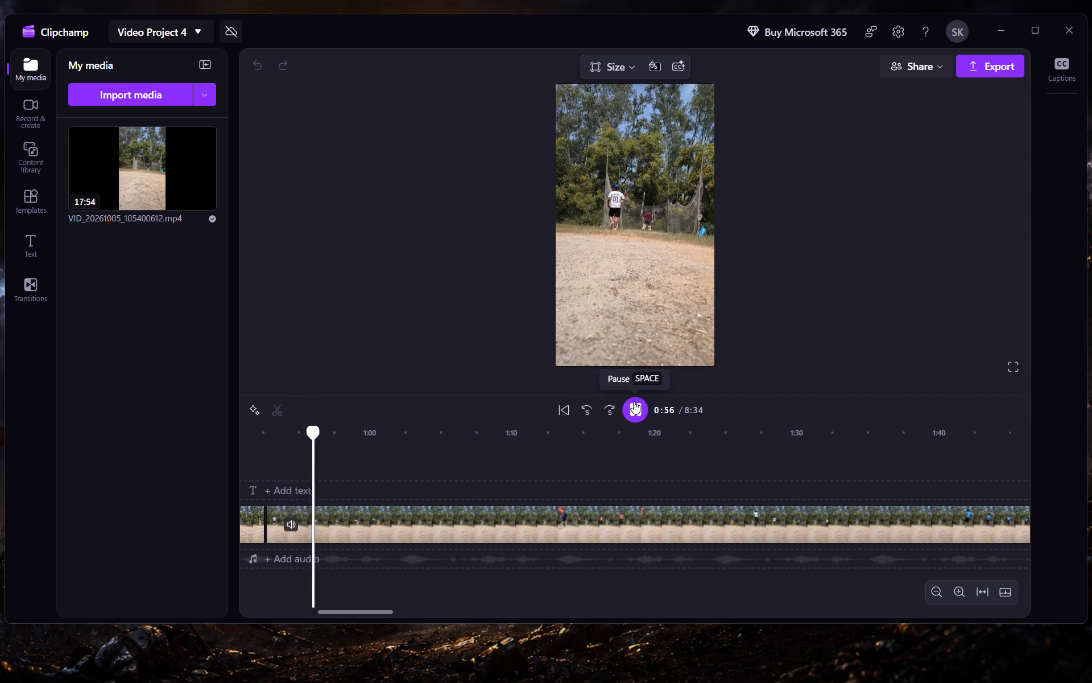
pyautogui.click(612, 406)
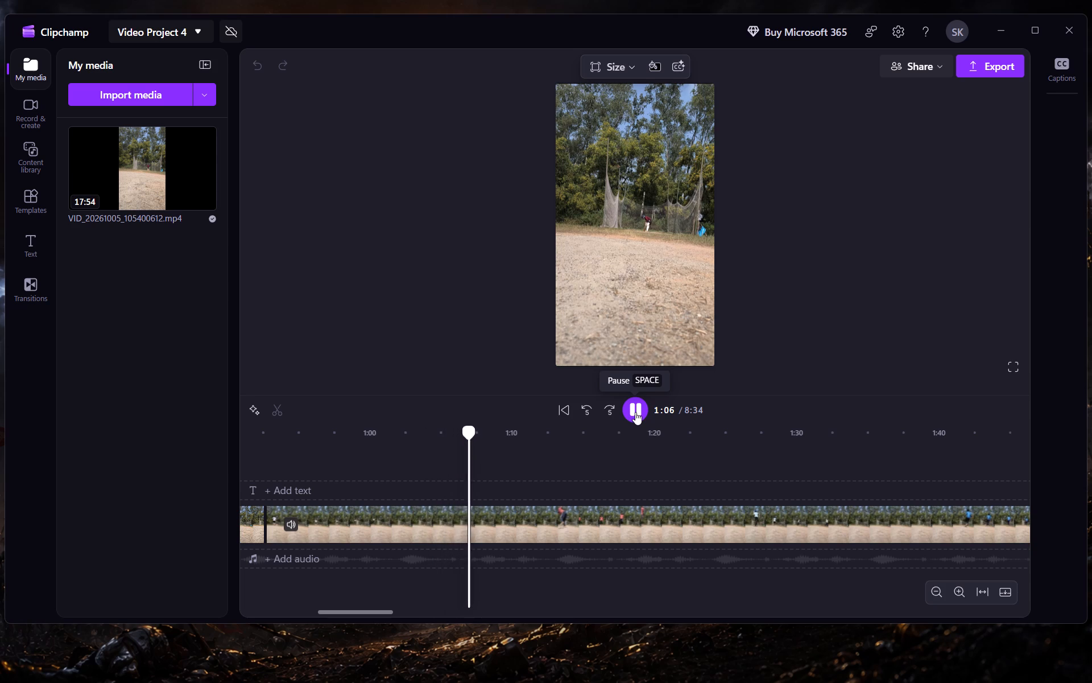
pyautogui.click(607, 405)
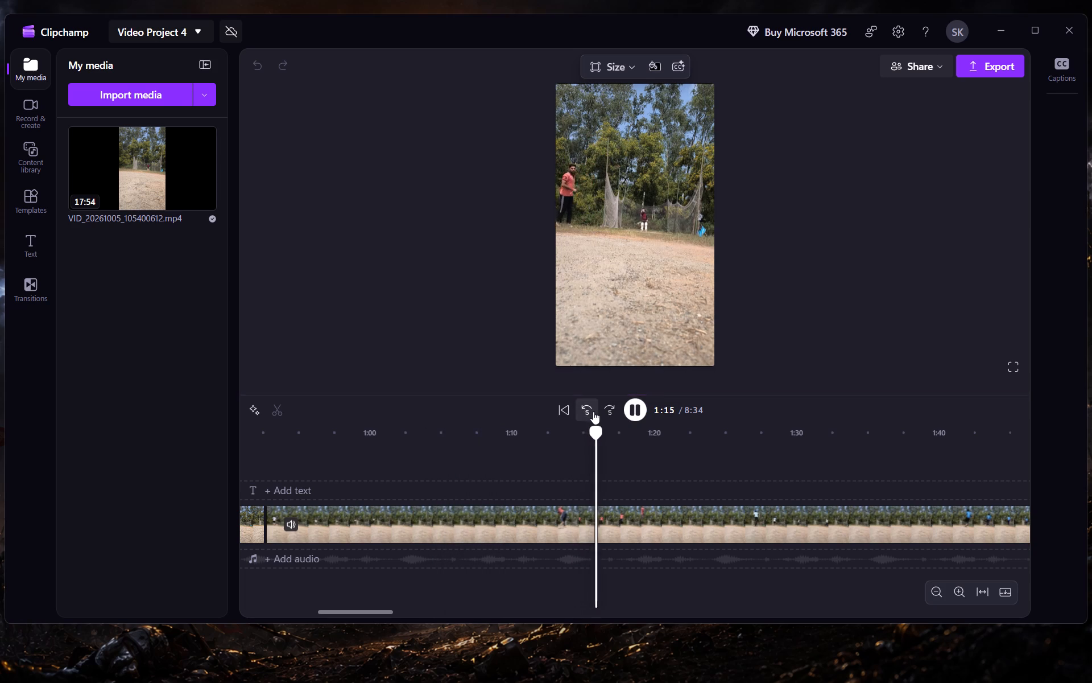
pyautogui.click(593, 412)
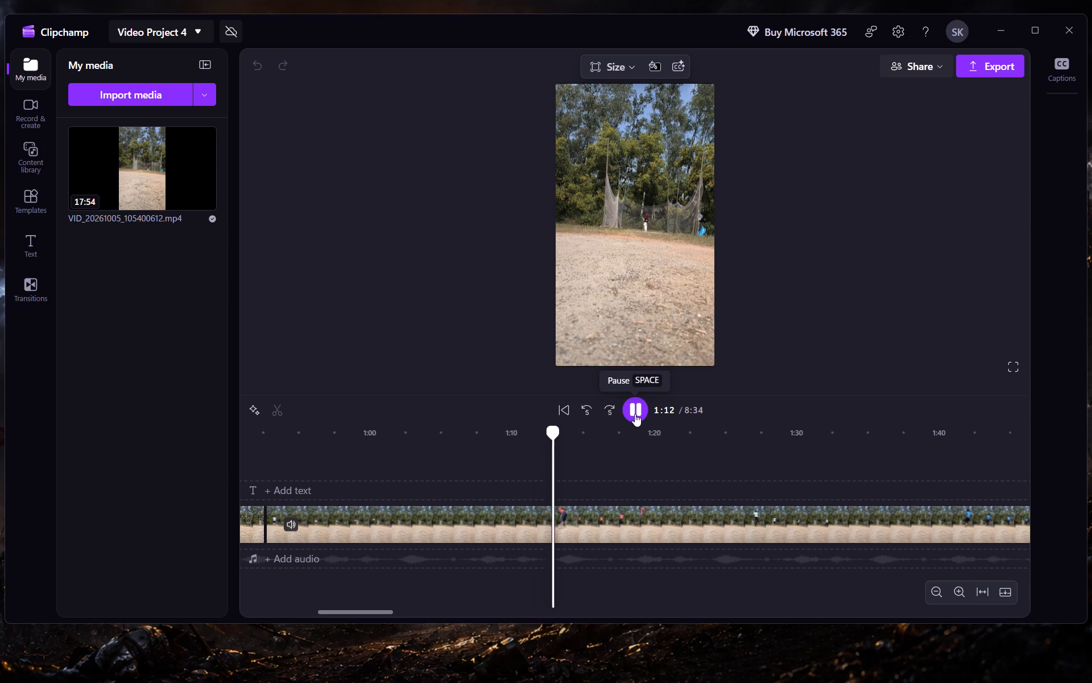
pyautogui.click(635, 414)
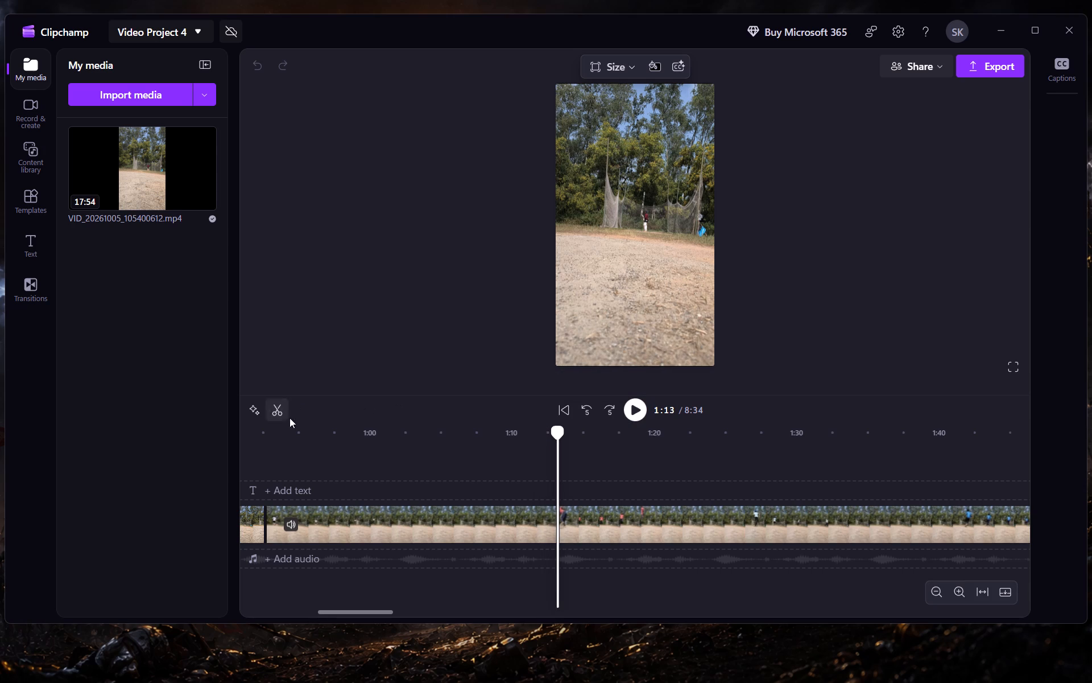
pyautogui.click(272, 408)
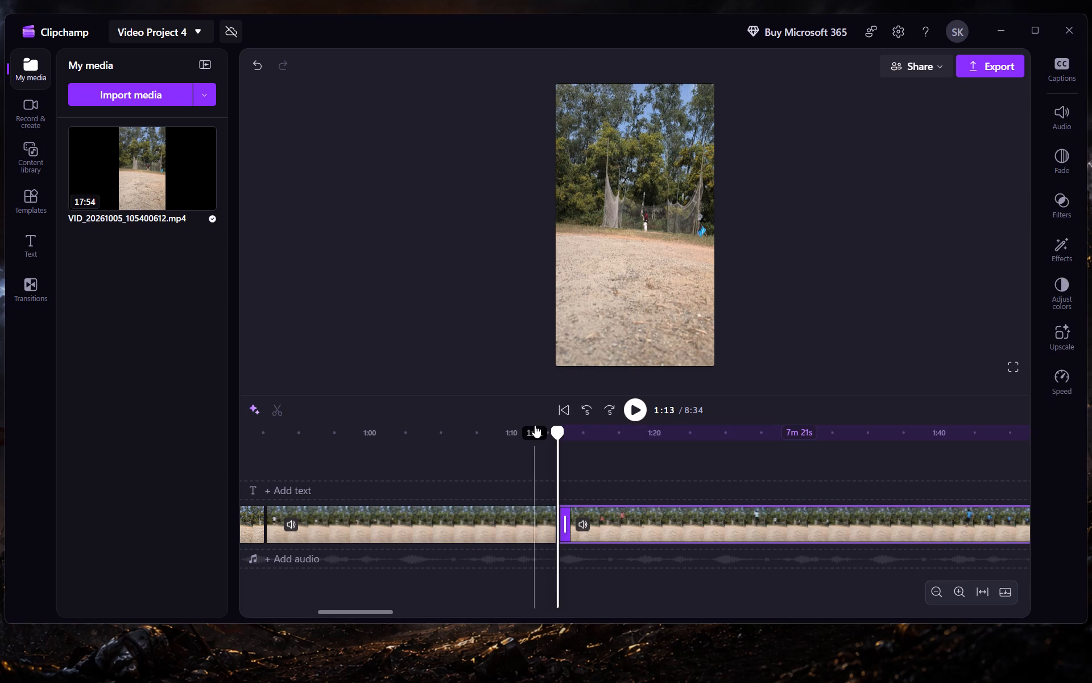
# Play the bowler's delivery after the 1:13 cut and split the clip again at 1:15.
pyautogui.click(635, 414)
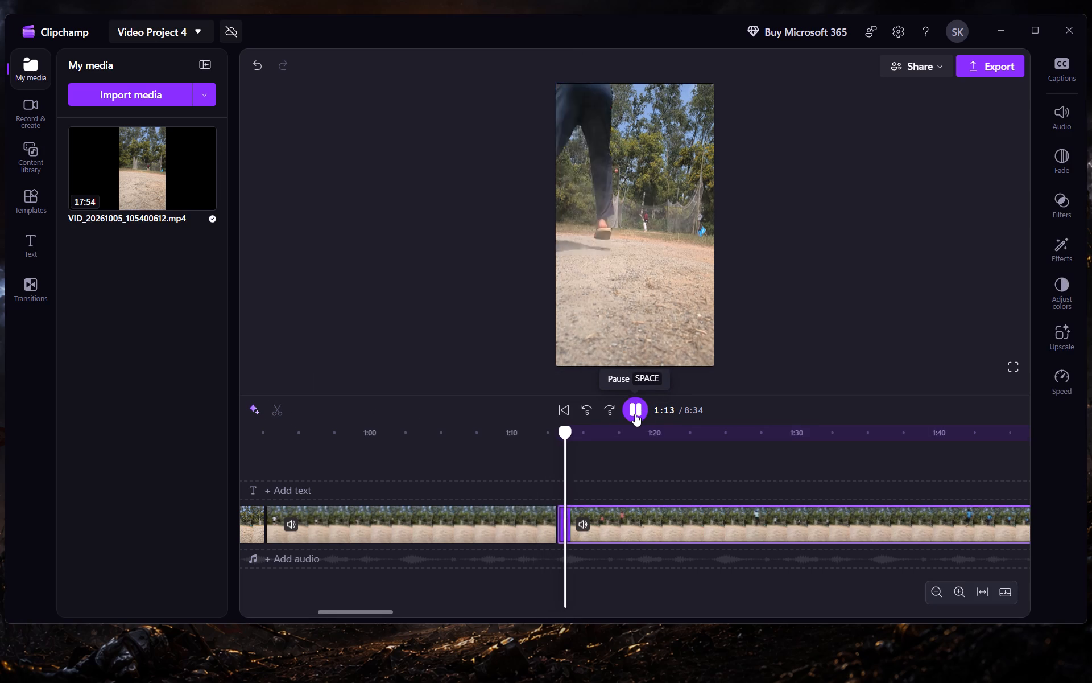
pyautogui.click(635, 414)
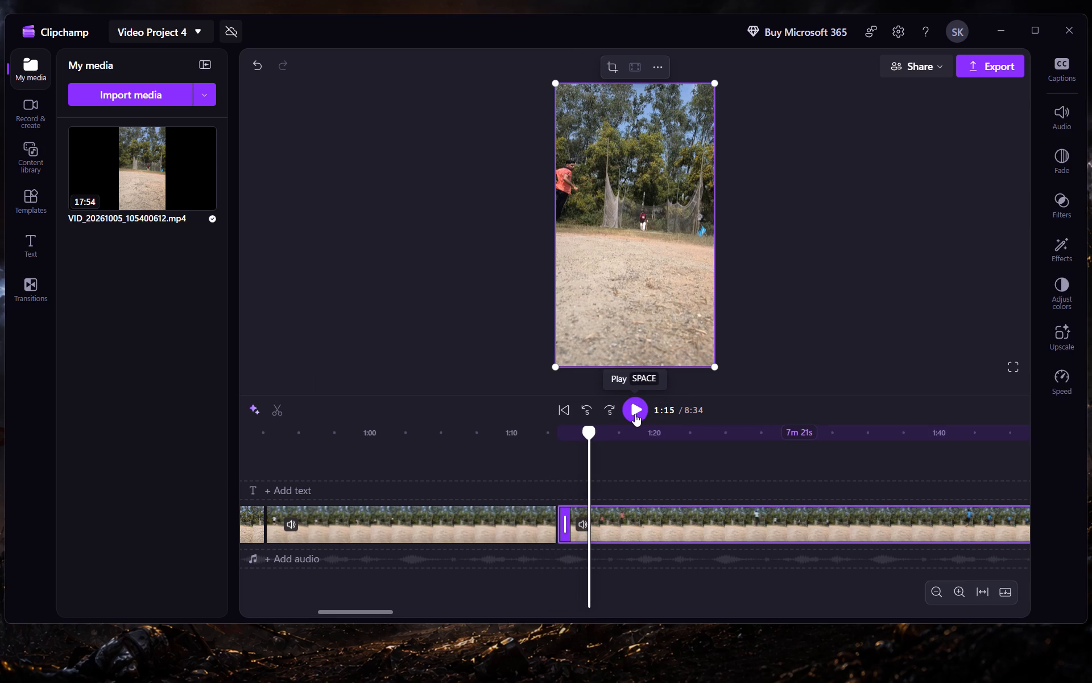
pyautogui.click(635, 414)
pyautogui.click(635, 414)
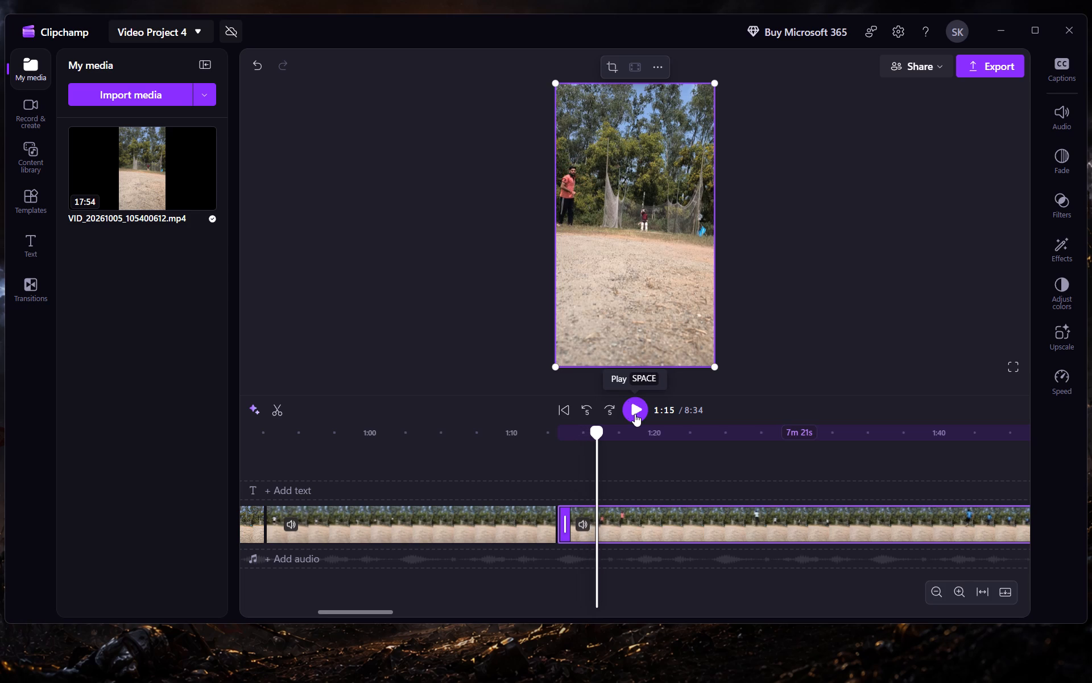
pyautogui.click(286, 401)
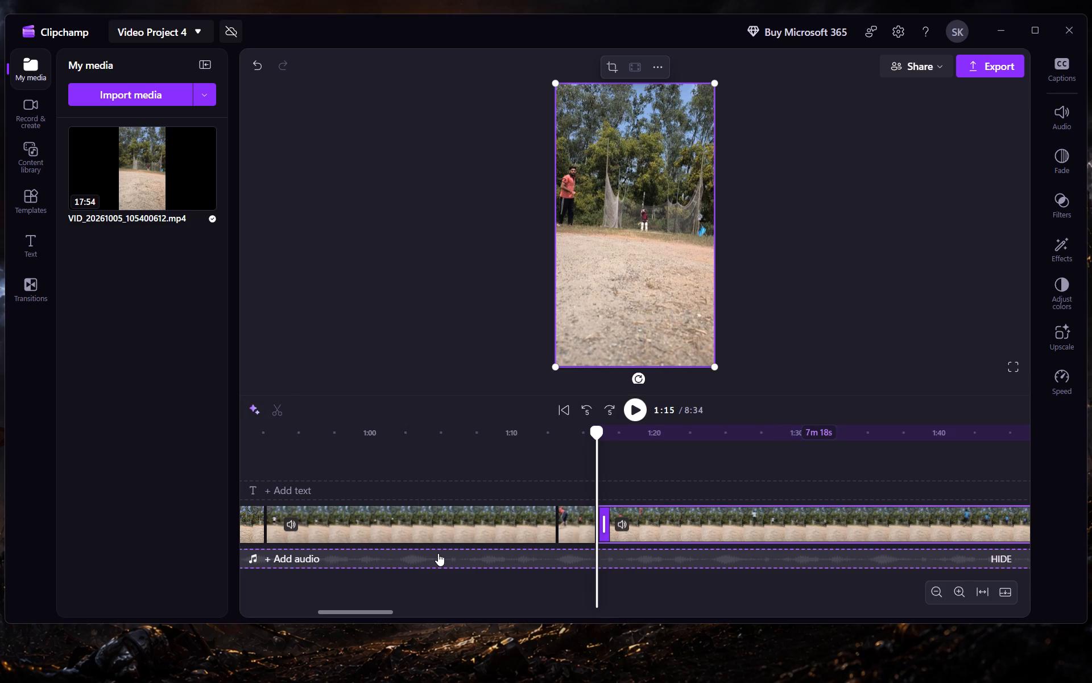
# Delete the 20-second clip that ends at the 1:13 cut and close the gap it leaves on the timeline.
pyautogui.rightClick(432, 515)
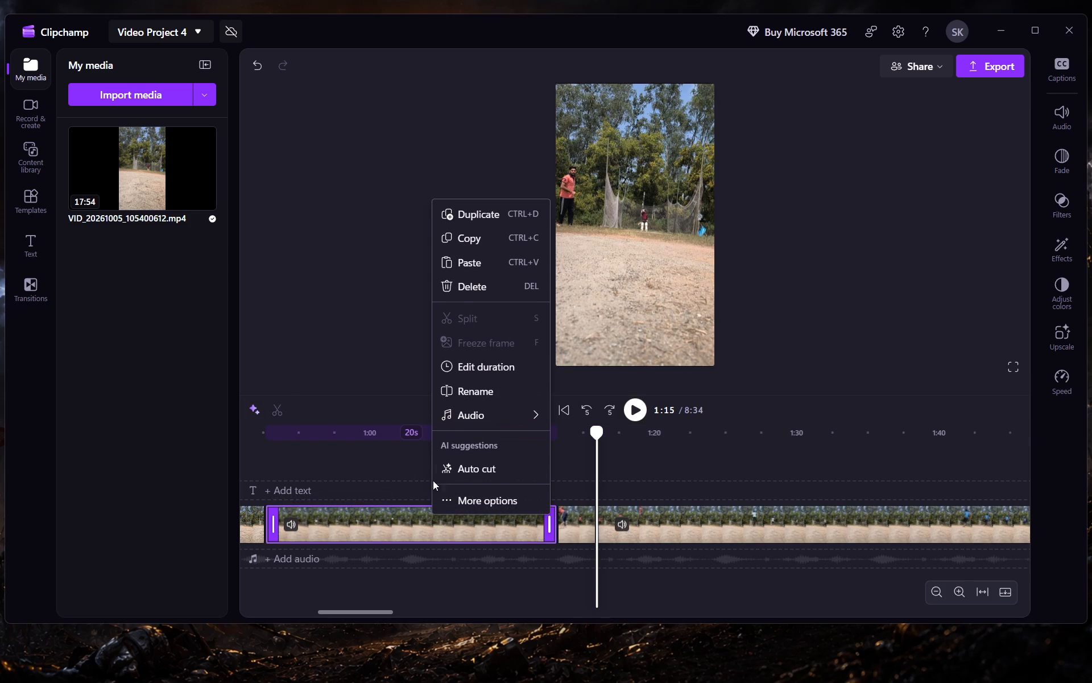
pyautogui.click(484, 284)
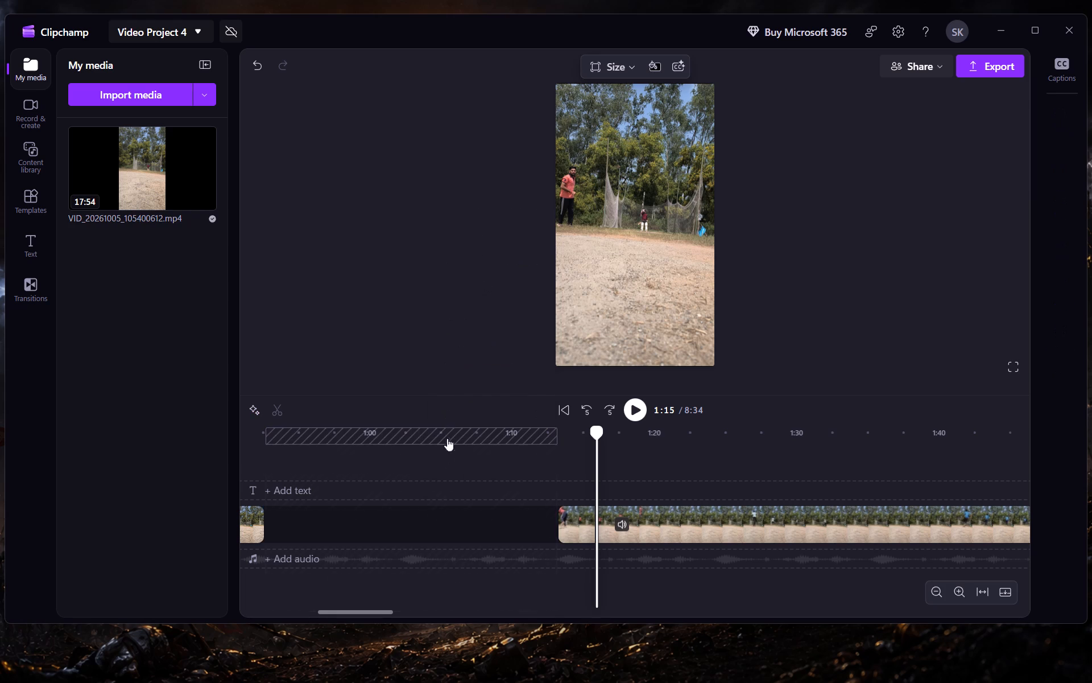
pyautogui.click(415, 520)
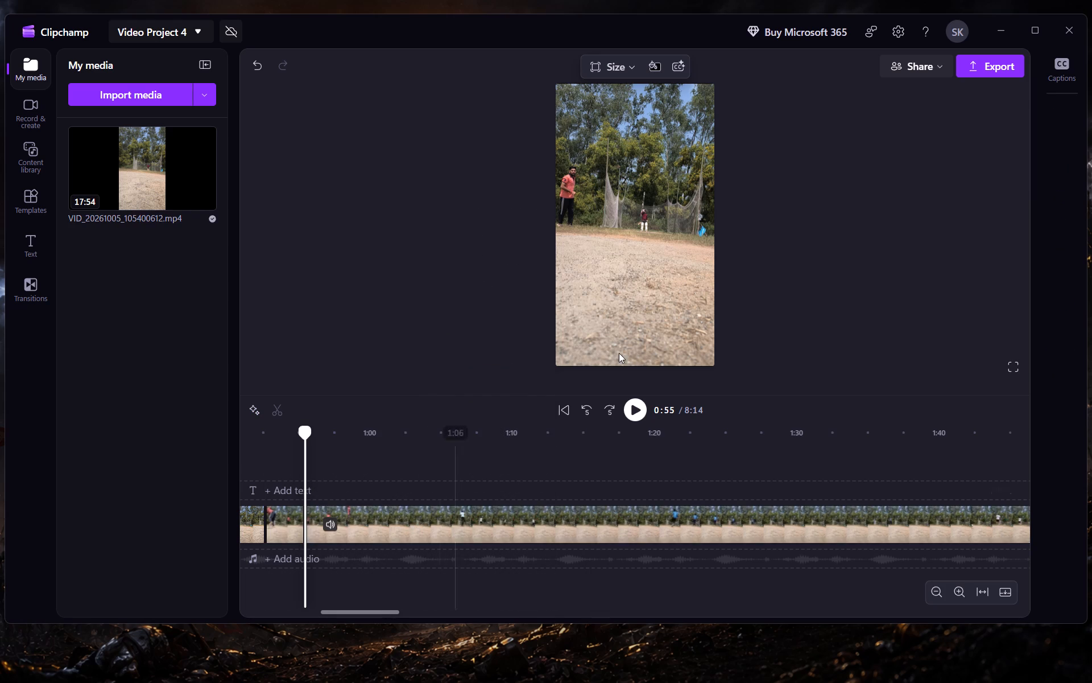
# Play through the footage after 0:55 to find the next delivery and split the clip at 1:16.
pyautogui.click(632, 410)
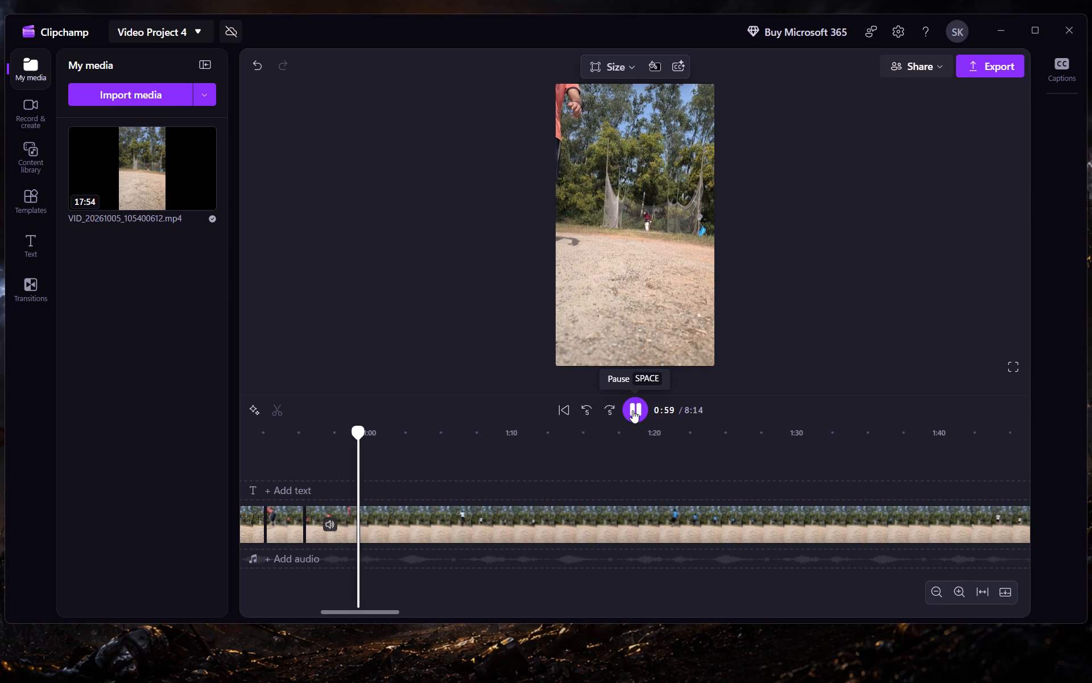
pyautogui.click(616, 414)
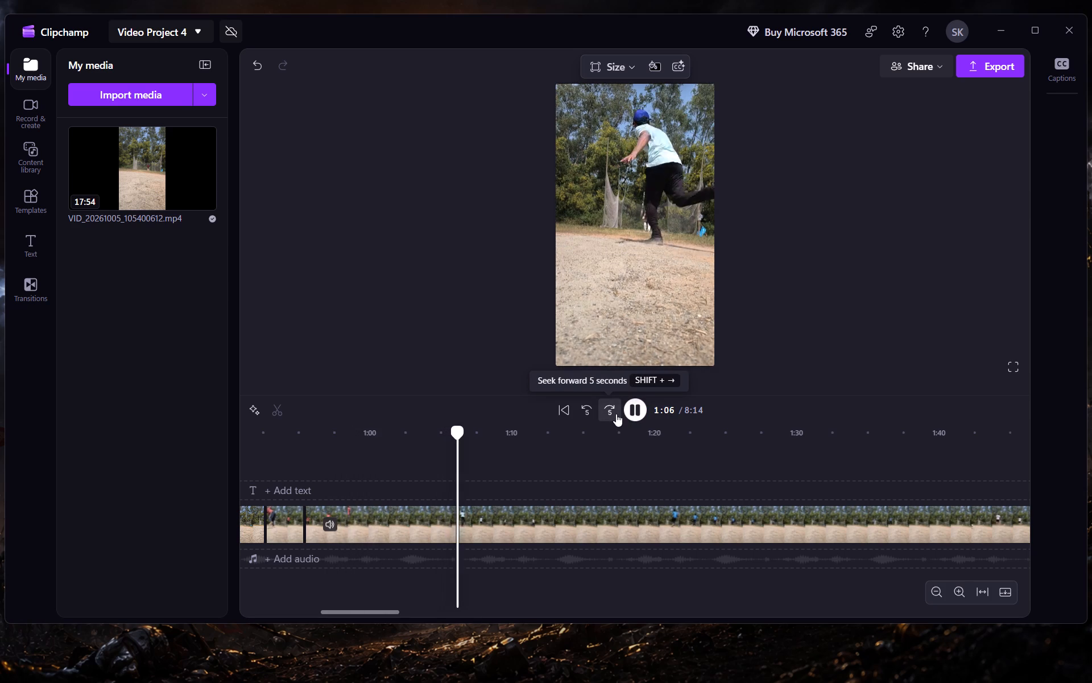
pyautogui.click(616, 414)
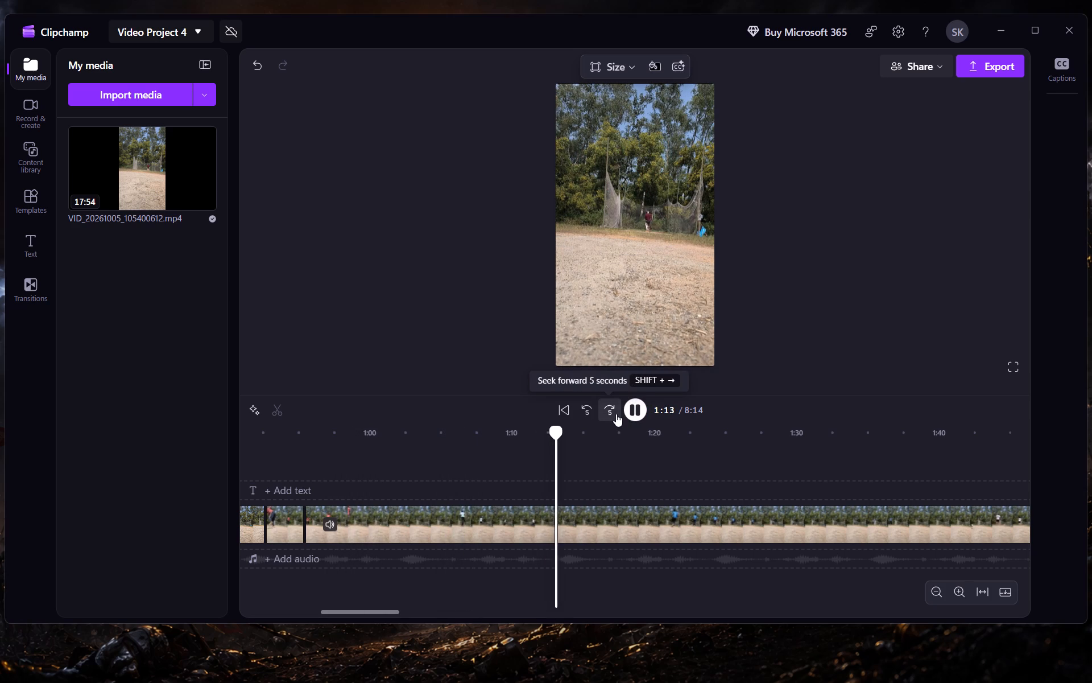
pyautogui.click(616, 414)
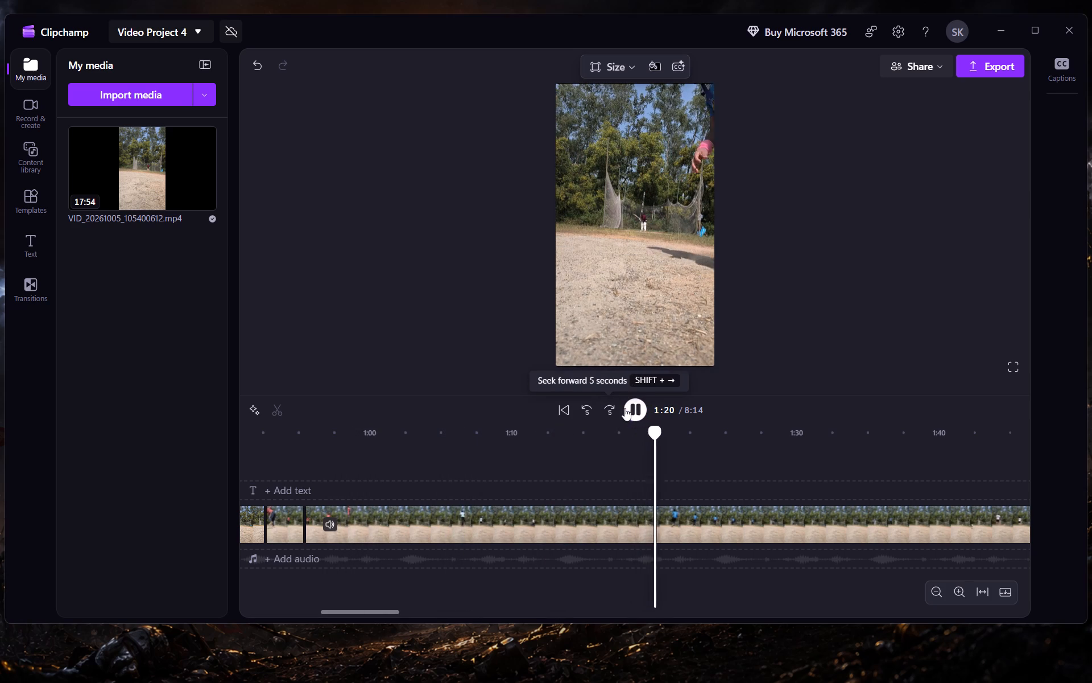
pyautogui.click(629, 407)
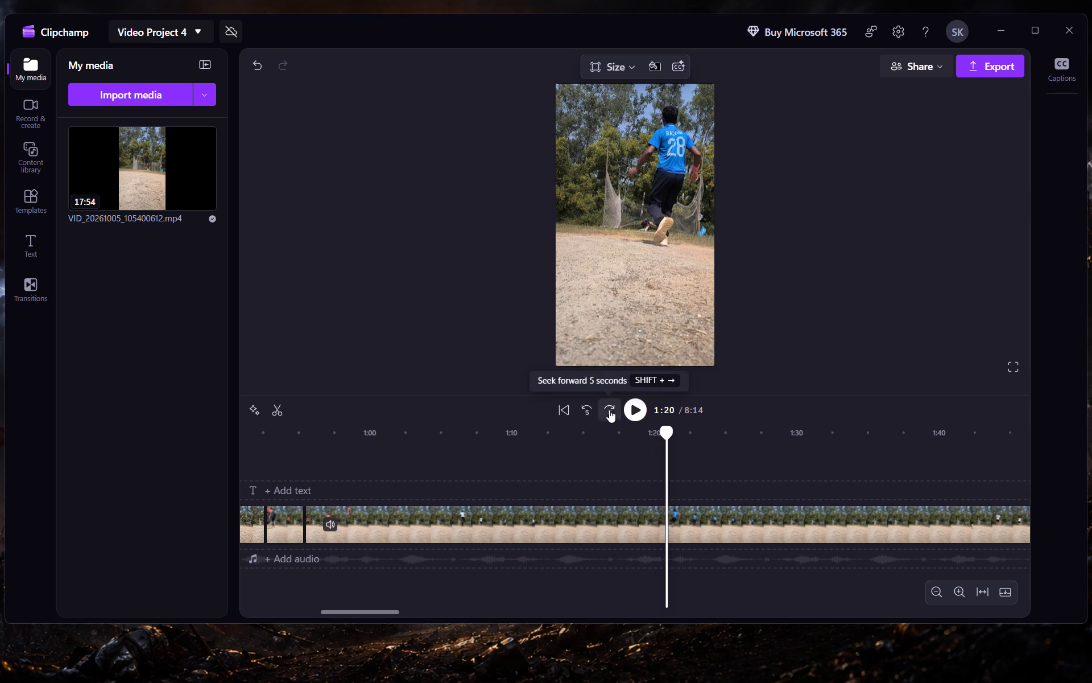
pyautogui.click(584, 408)
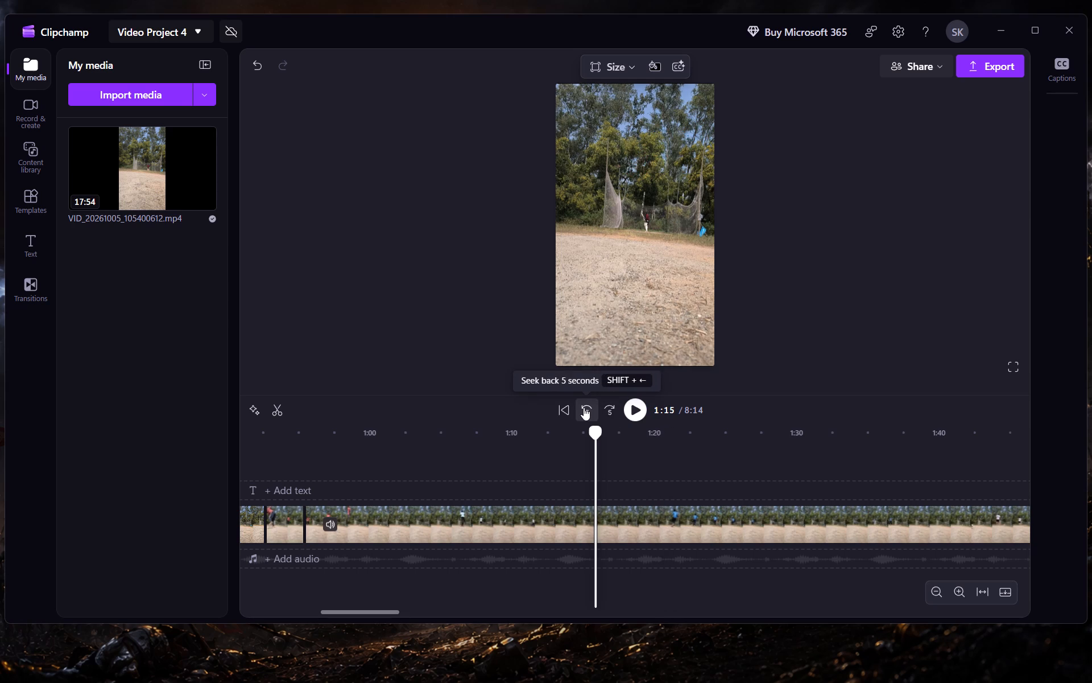
pyautogui.hscroll(-1, 491, 395)
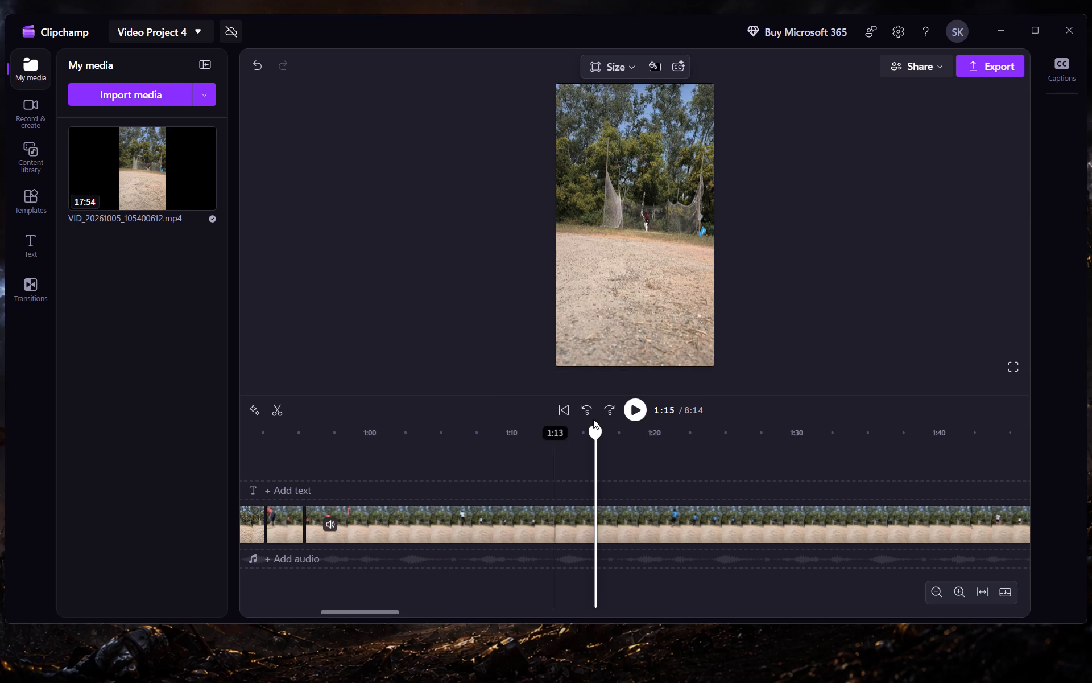
pyautogui.click(637, 404)
pyautogui.click(637, 404)
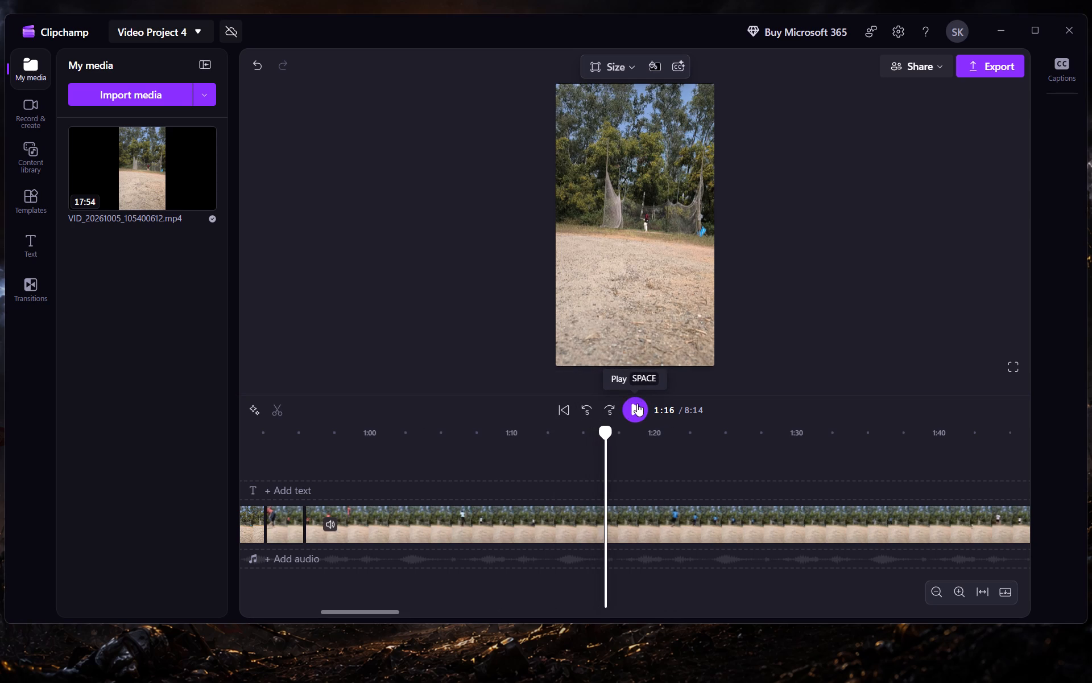
pyautogui.click(274, 408)
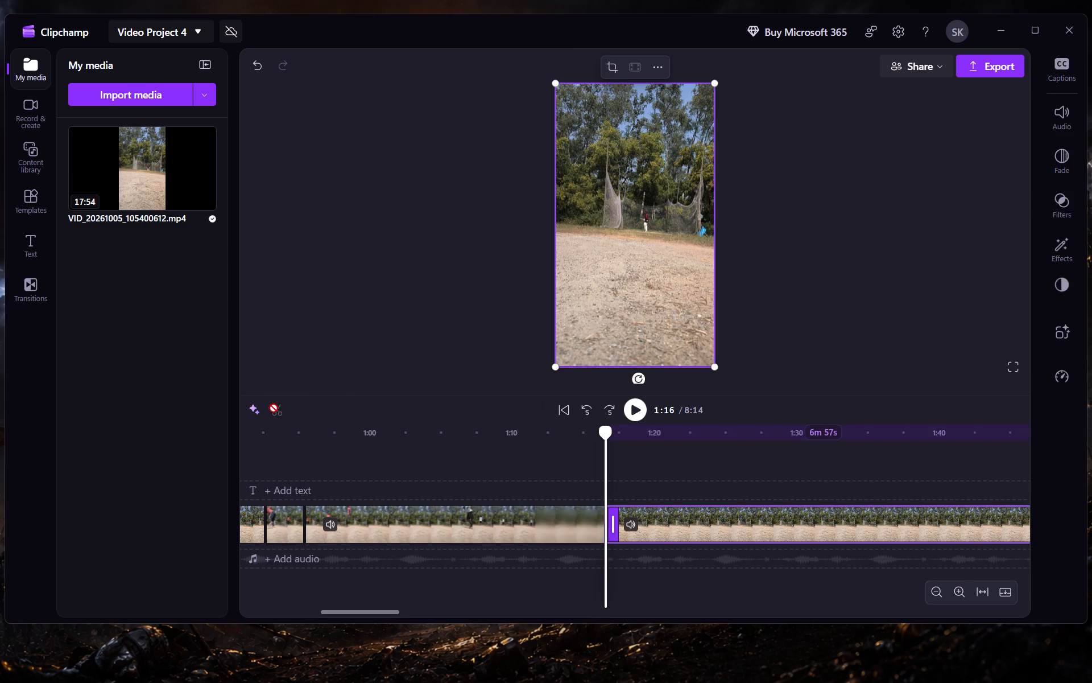
# Delete the clip between the 0:55 and 1:16 cuts and close the gap it leaves on the timeline.
pyautogui.rightClick(392, 533)
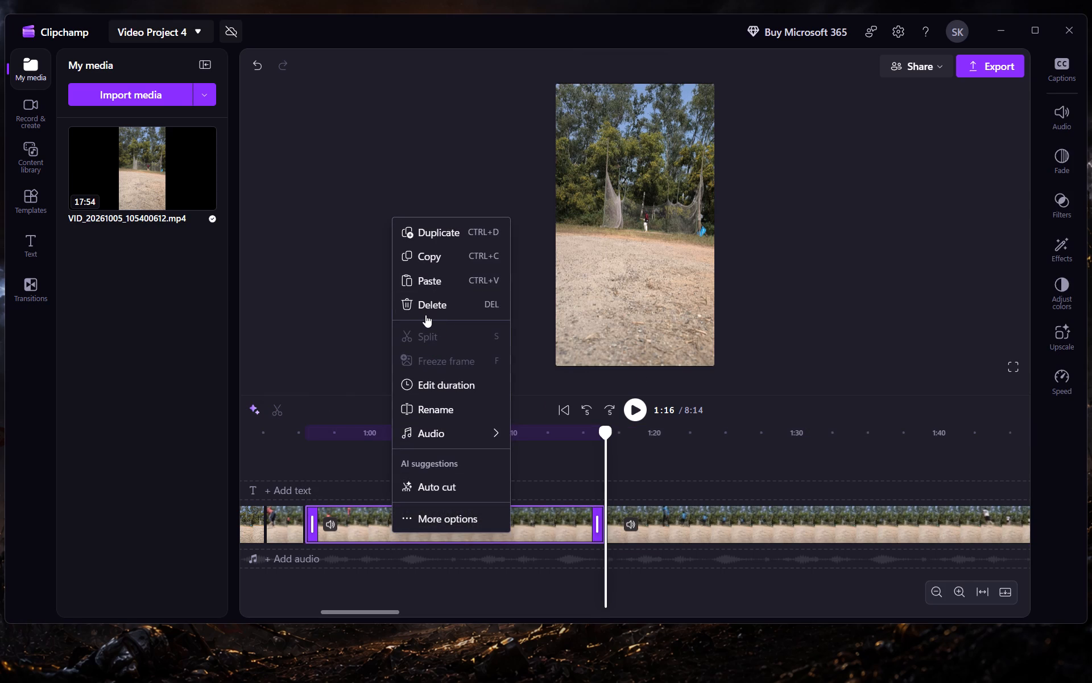
pyautogui.click(428, 303)
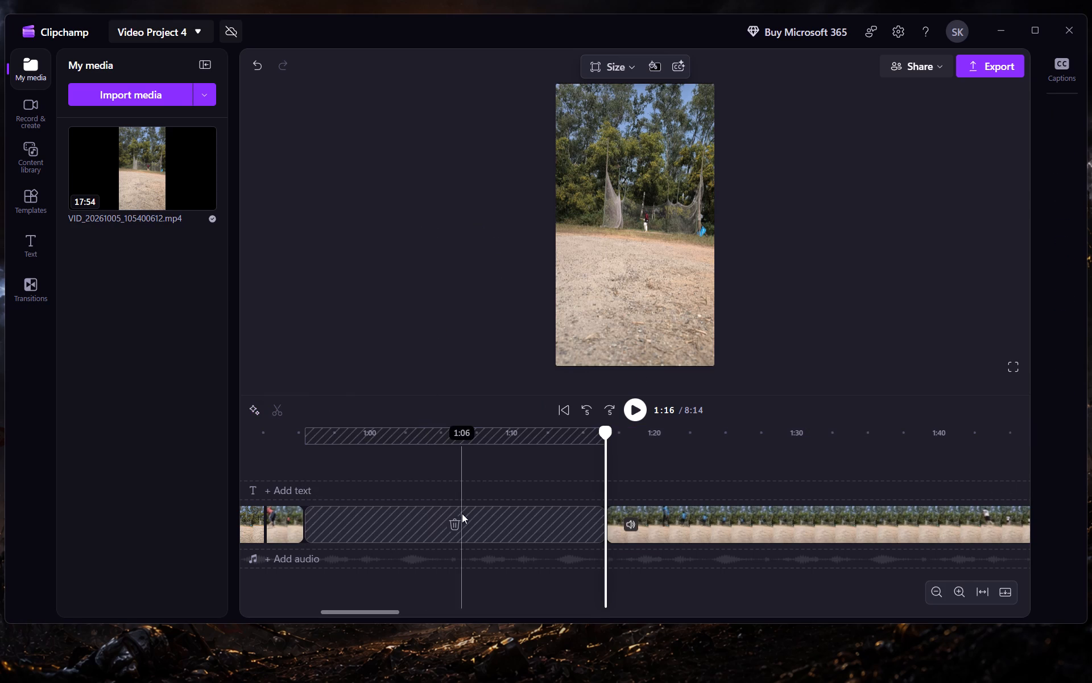
pyautogui.click(456, 522)
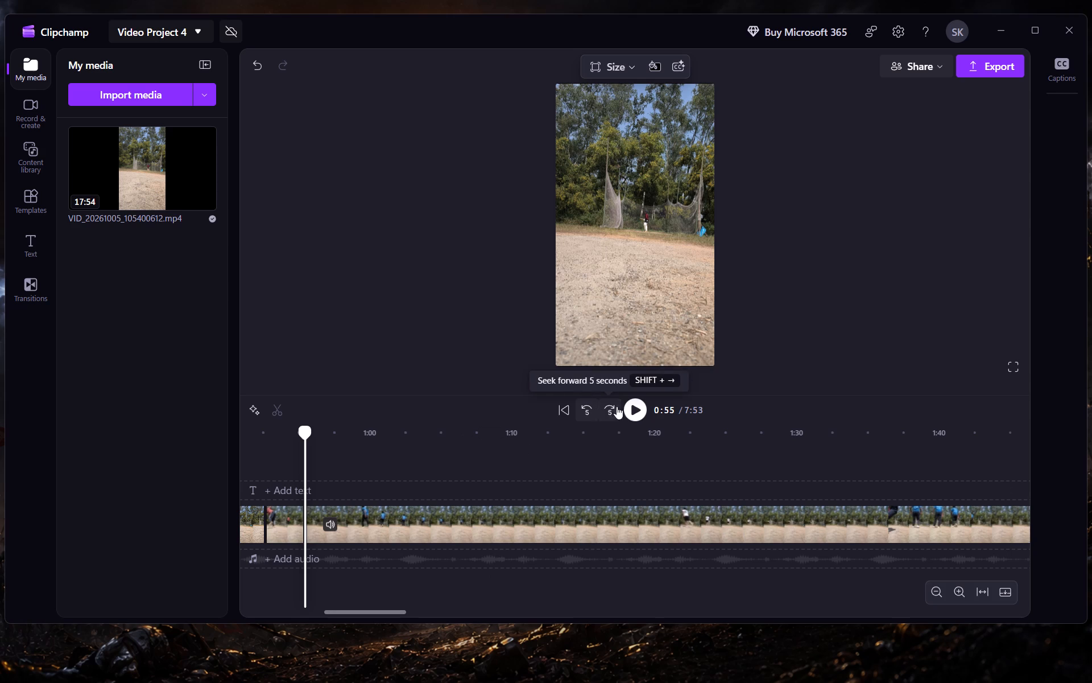
# Play the footage after the 0:55 cut up to the bowler's run-up and split the clip at 0:57.
pyautogui.click(633, 406)
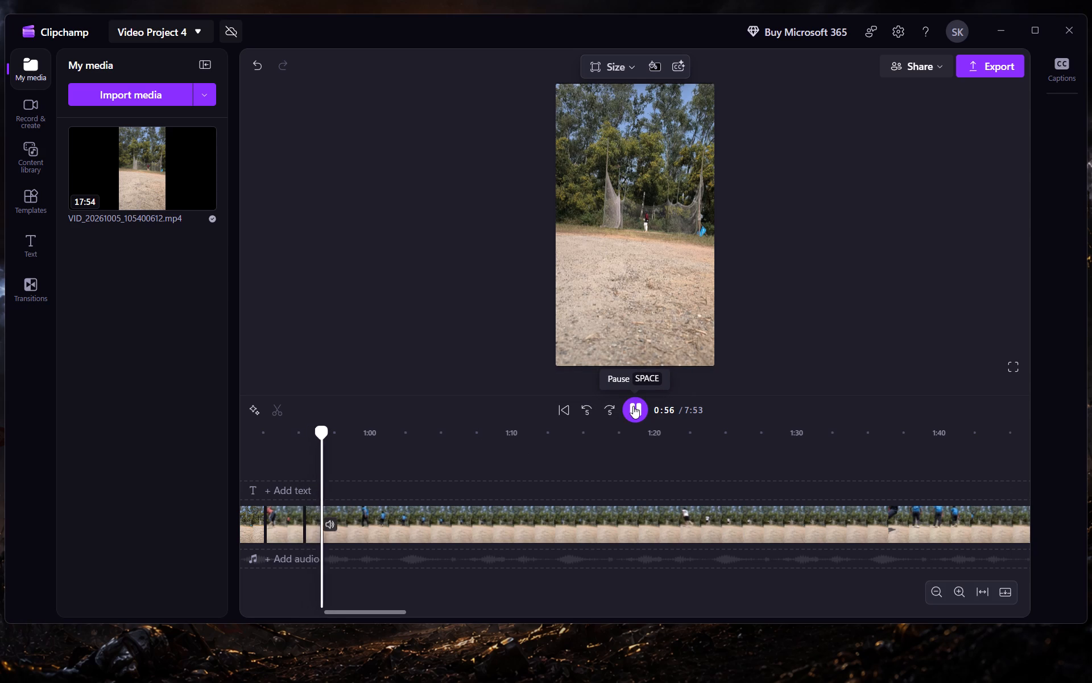
pyautogui.click(633, 406)
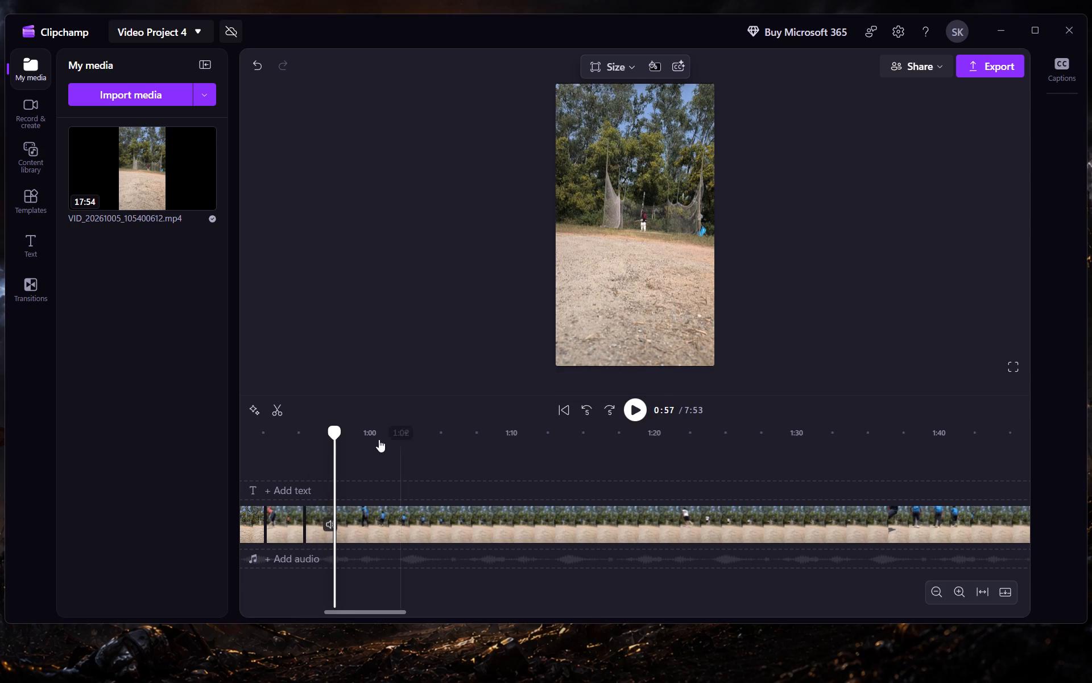
pyautogui.moveTo(336, 428); pyautogui.dragTo(328, 430)
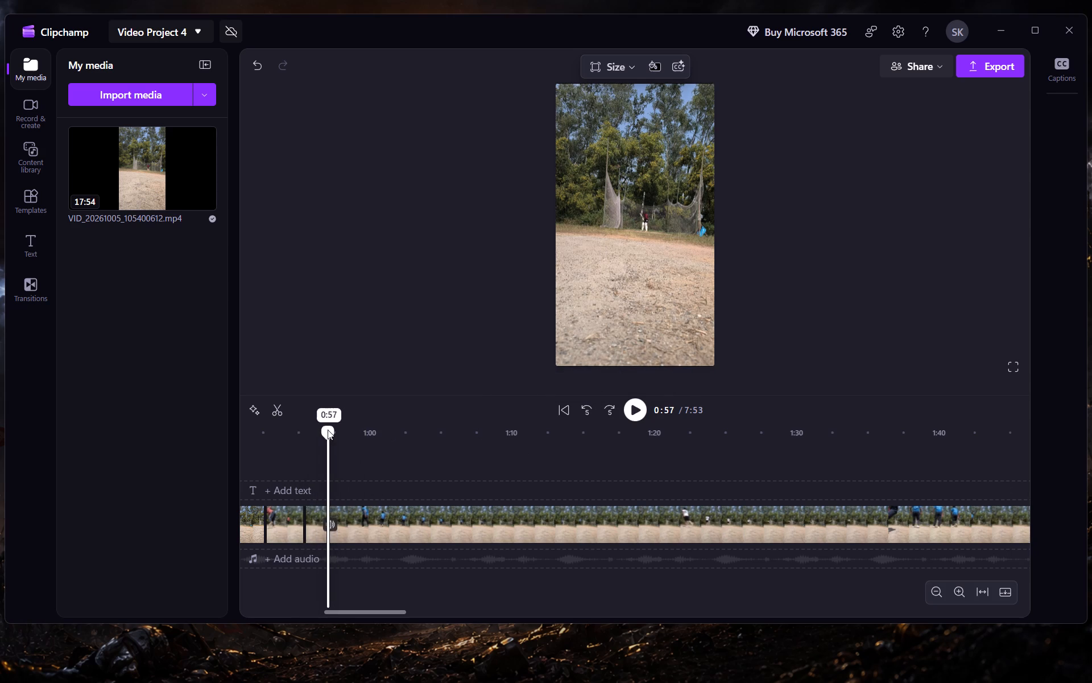
pyautogui.moveTo(328, 430); pyautogui.dragTo(325, 430)
pyautogui.click(325, 430)
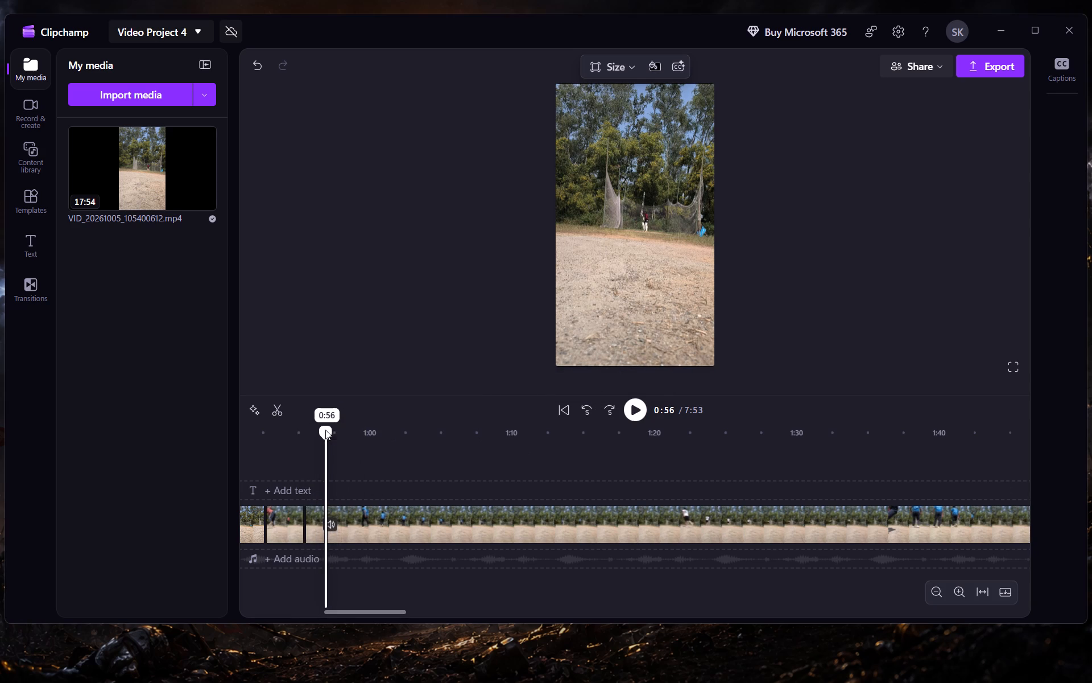
pyautogui.click(272, 410)
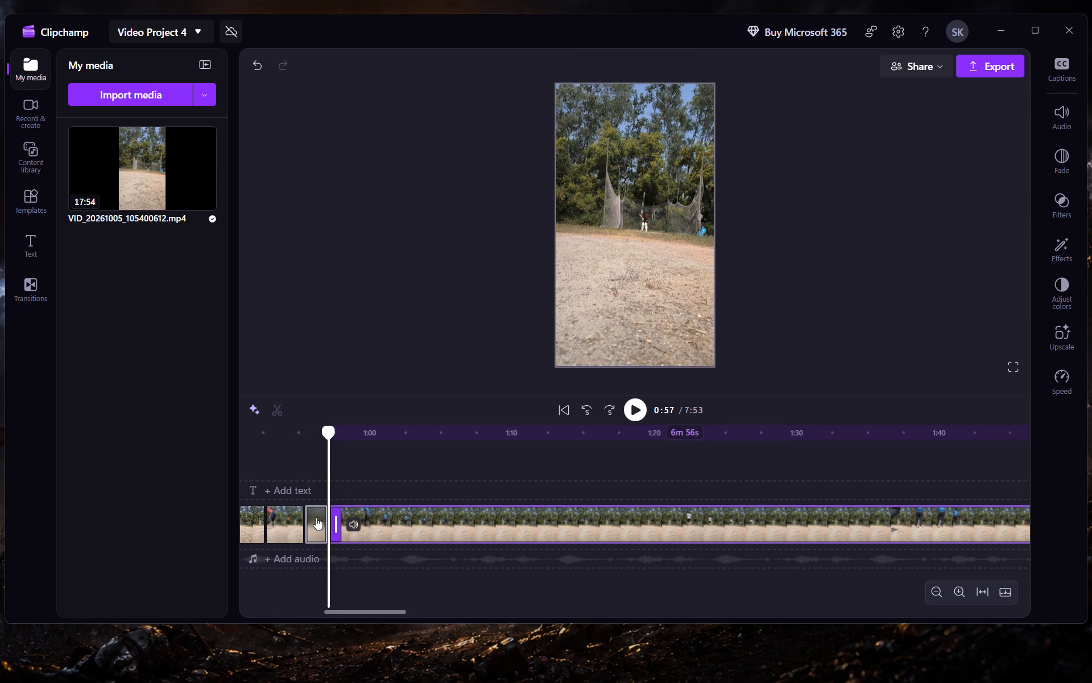
# Delete the short clip between the 0:55 and 0:57 cuts and close the gap it leaves on the timeline.
pyautogui.rightClick(316, 517)
pyautogui.click(342, 292)
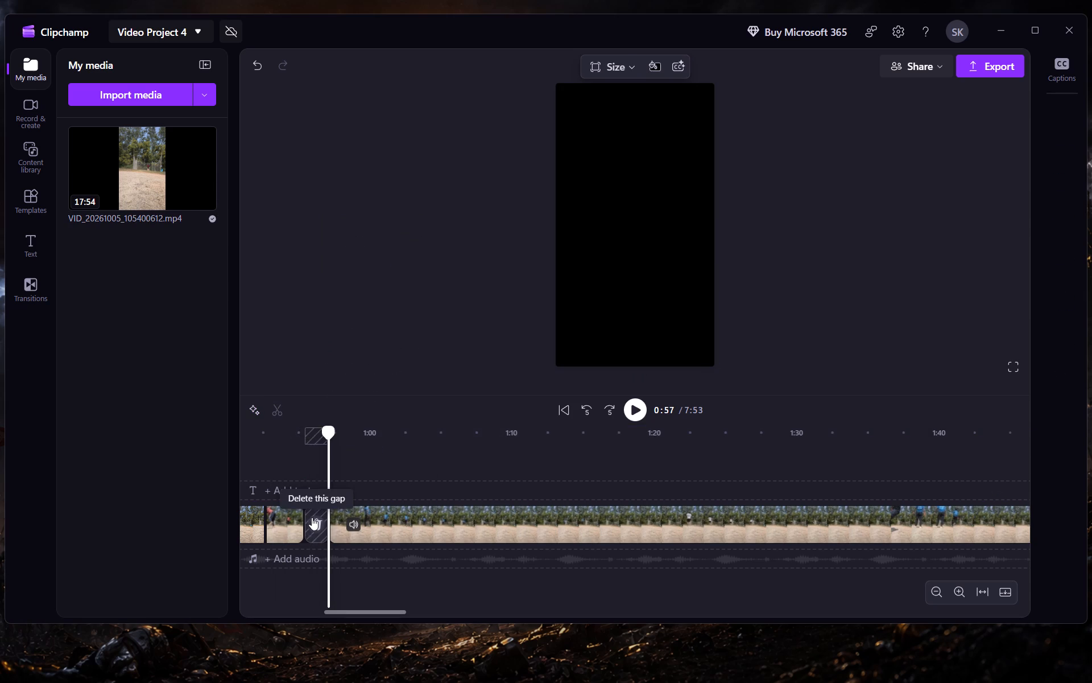
pyautogui.click(312, 517)
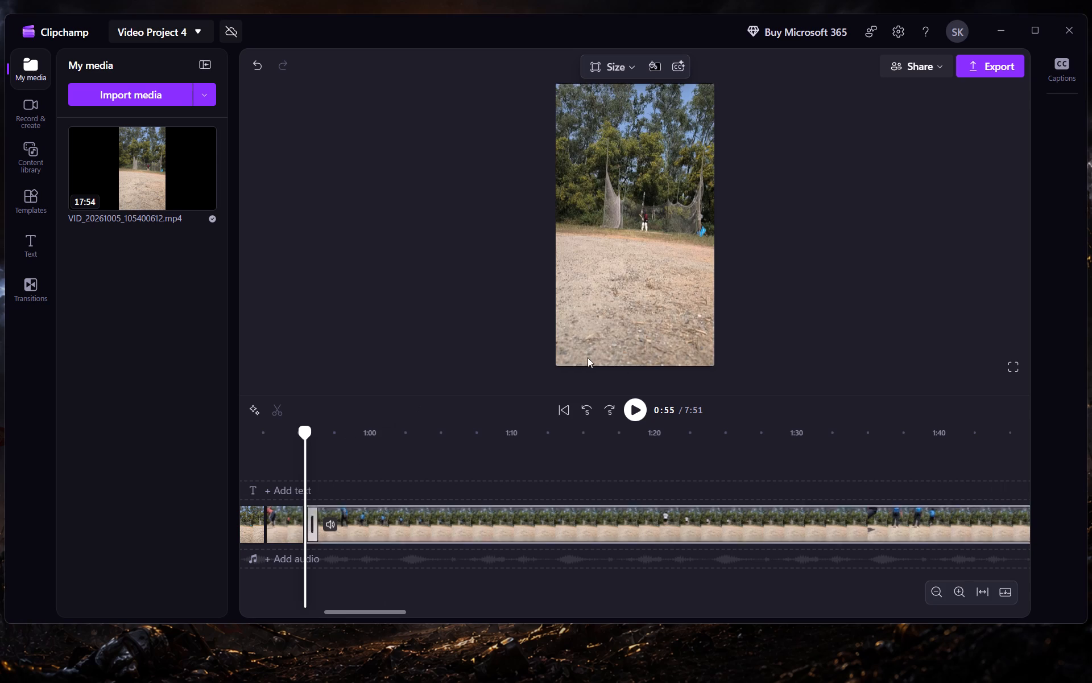
# Play the delivery after the 0:55 cut, trim the start of that clip slightly and close the resulting gap.
pyautogui.click(634, 404)
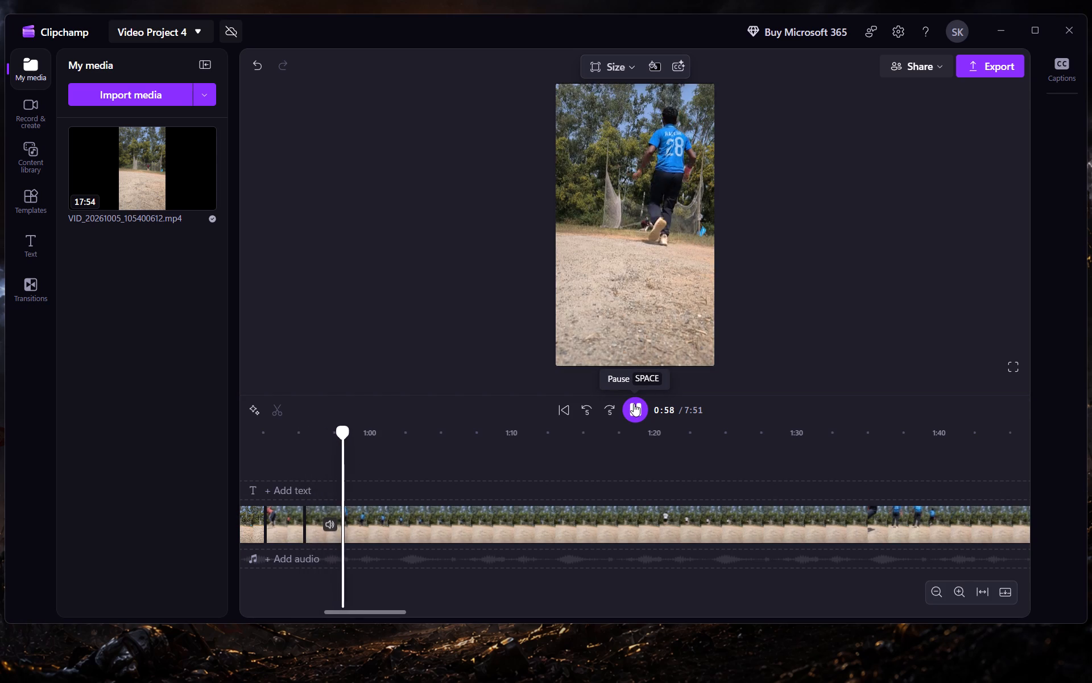
pyautogui.click(634, 404)
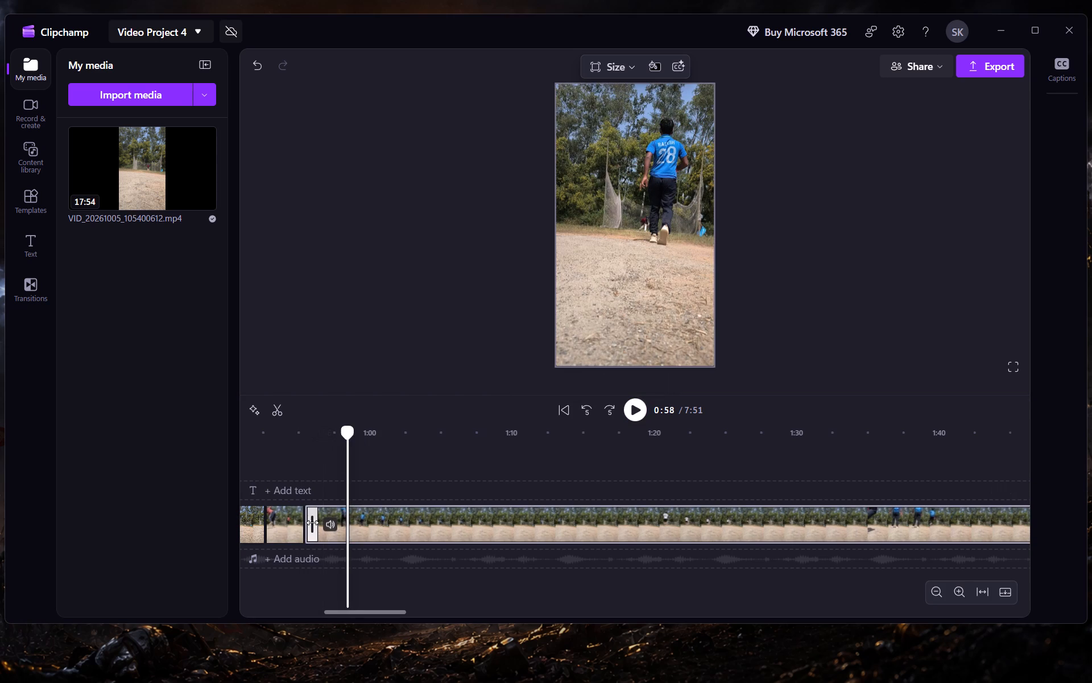
pyautogui.moveTo(312, 522); pyautogui.dragTo(317, 522)
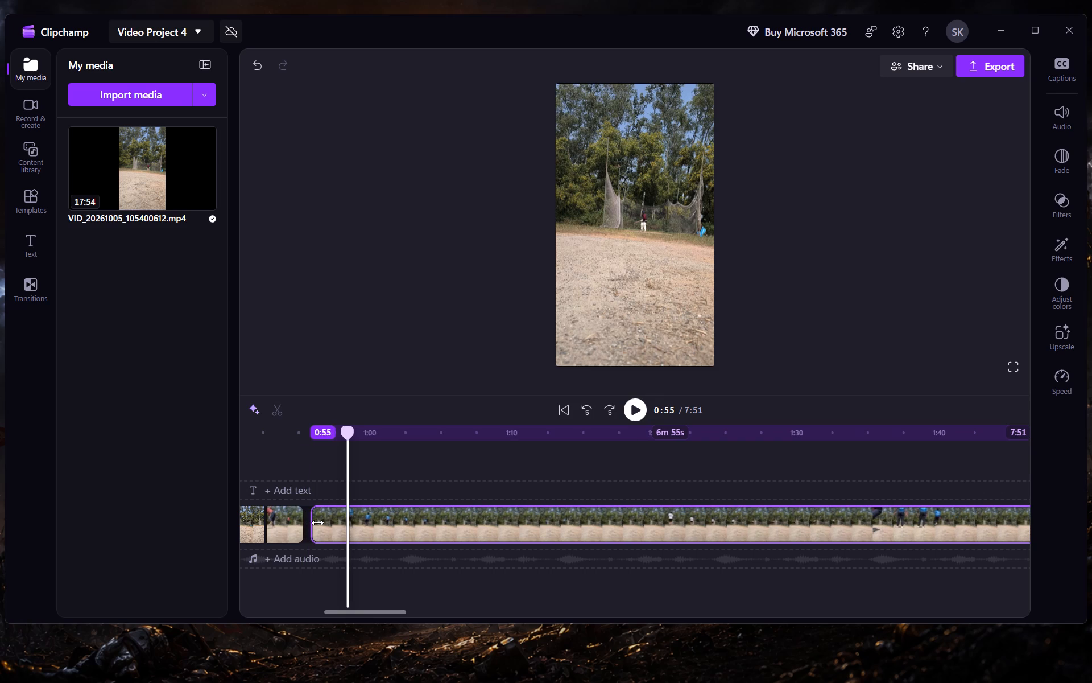
pyautogui.moveTo(317, 522); pyautogui.dragTo(320, 521)
pyautogui.click(307, 523)
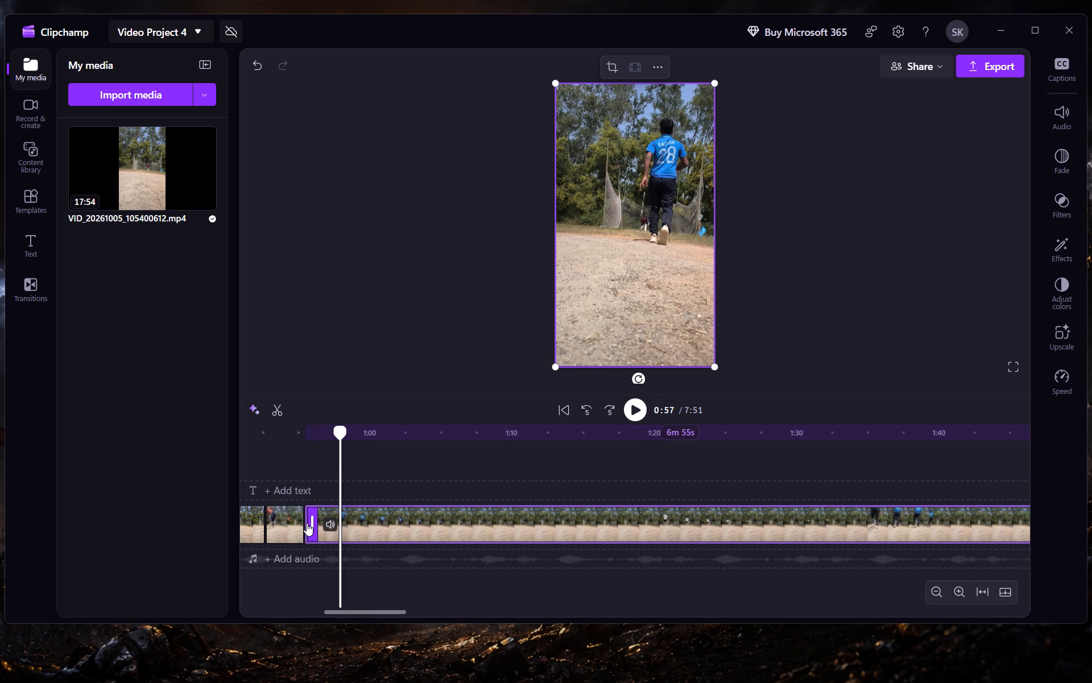
# Split the clip at 0:57, just after the number 28 bowler's delivery.
pyautogui.click(282, 402)
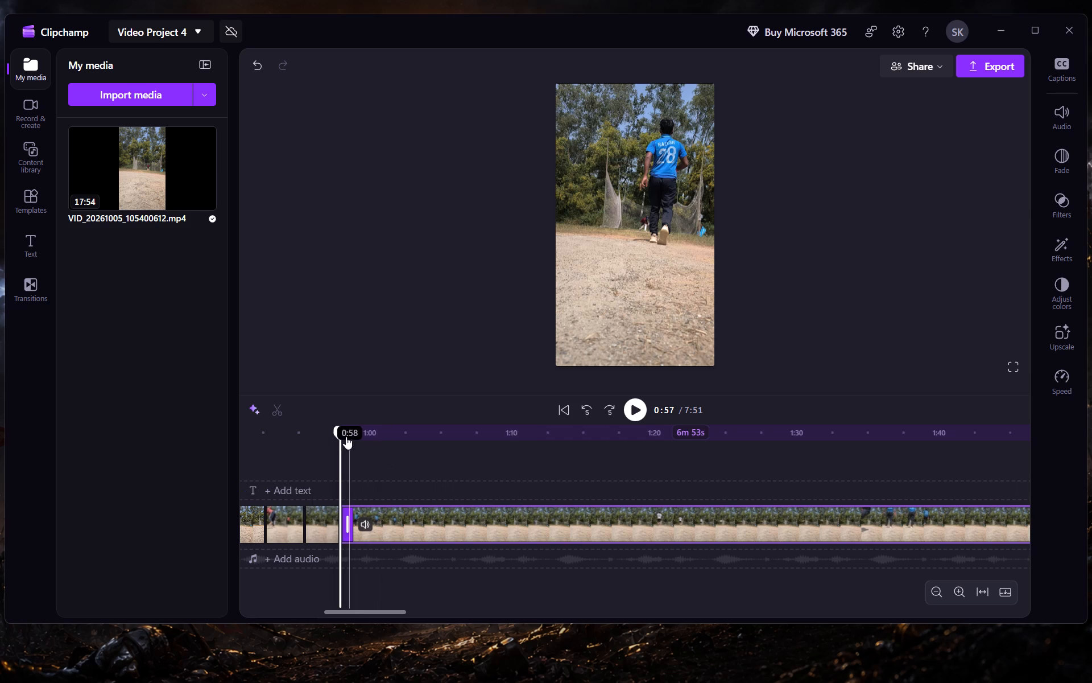
# Replay the delivery from 0:55, find the number 10 bowler's next run-up and split the clip just before it at 1:18.
pyautogui.moveTo(344, 435); pyautogui.dragTo(312, 433)
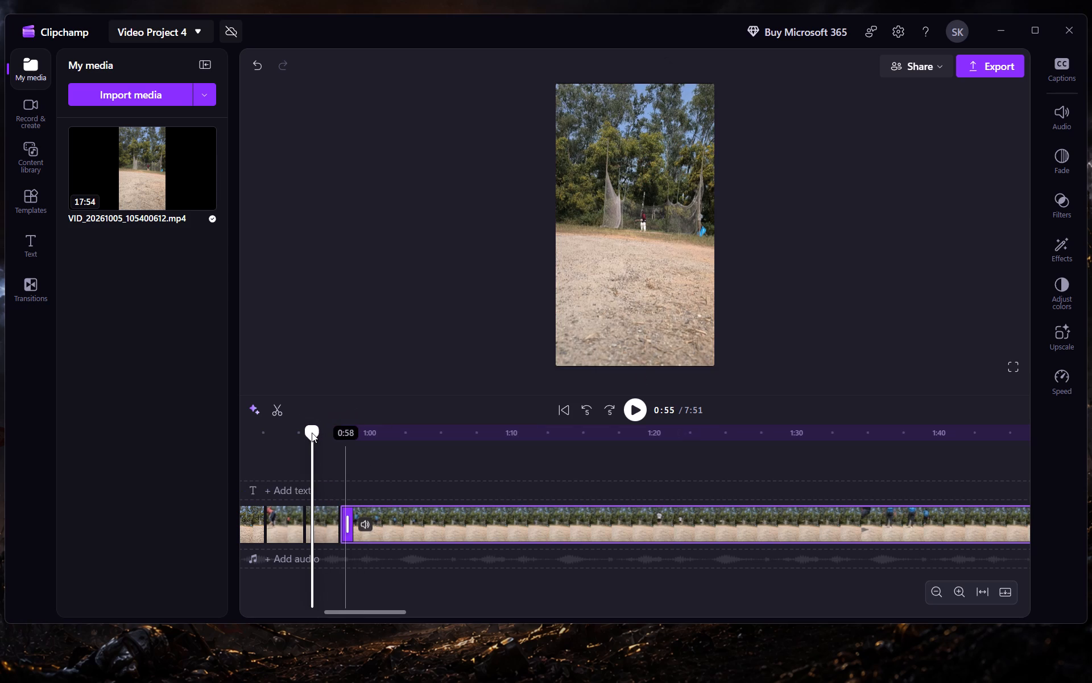
pyautogui.click(624, 405)
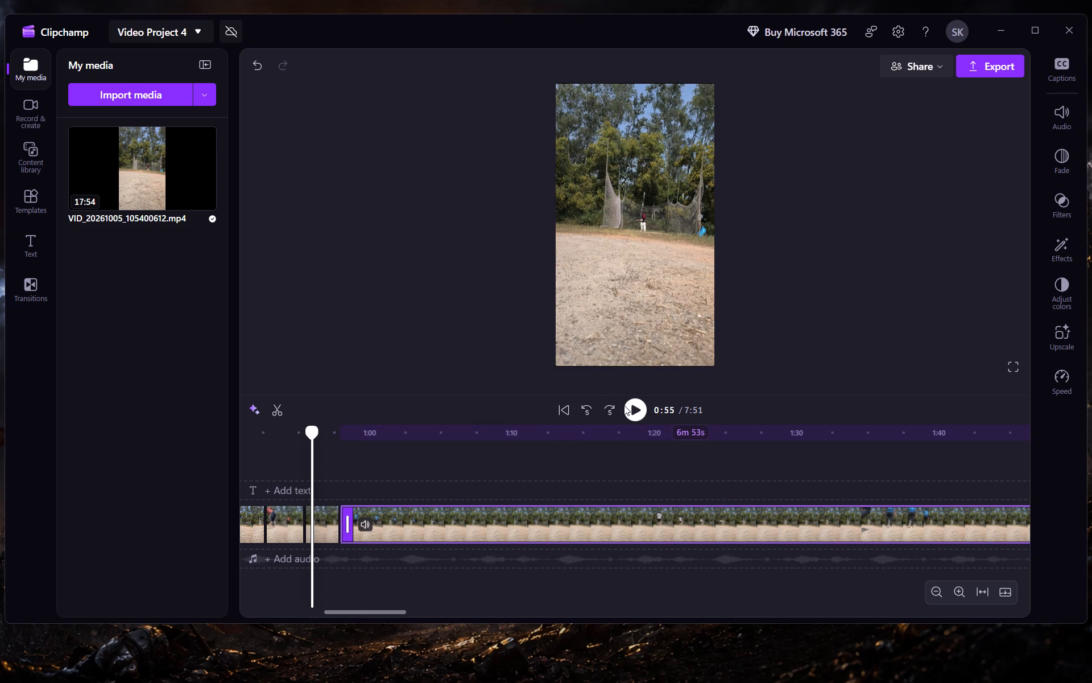
pyautogui.click(638, 406)
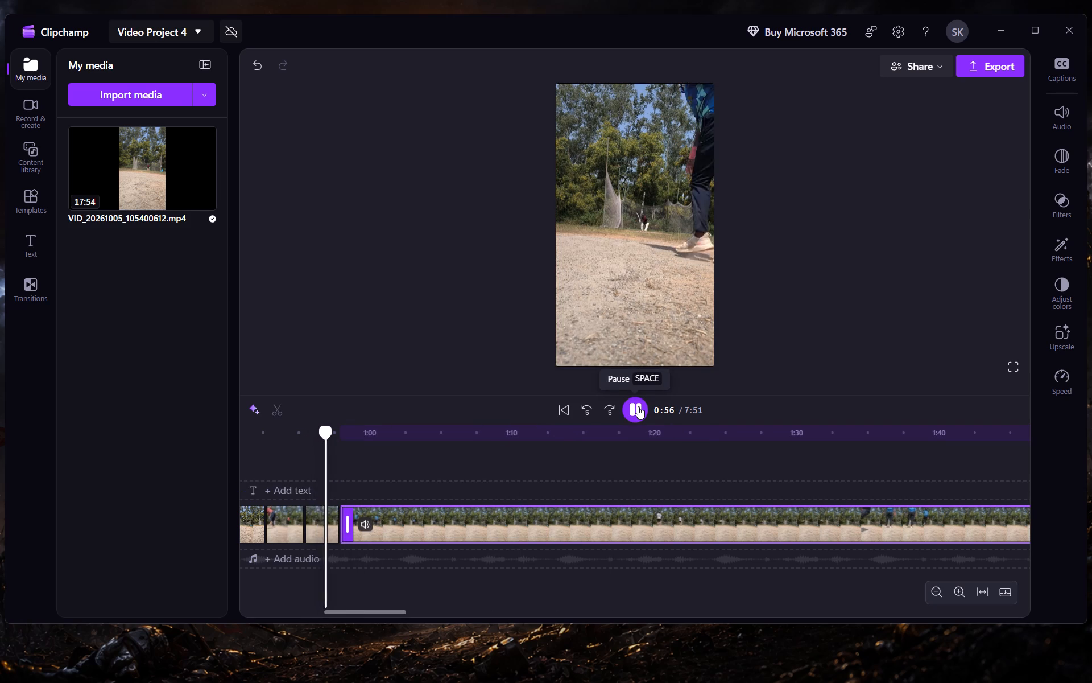
pyautogui.click(608, 408)
pyautogui.click(608, 408)
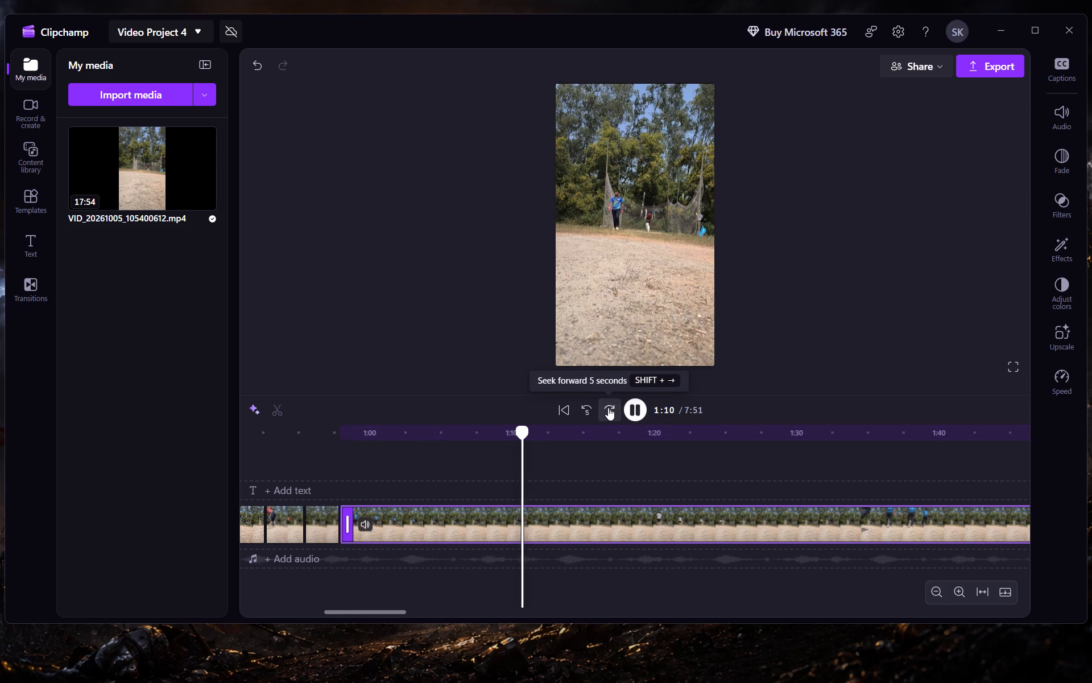
pyautogui.click(608, 408)
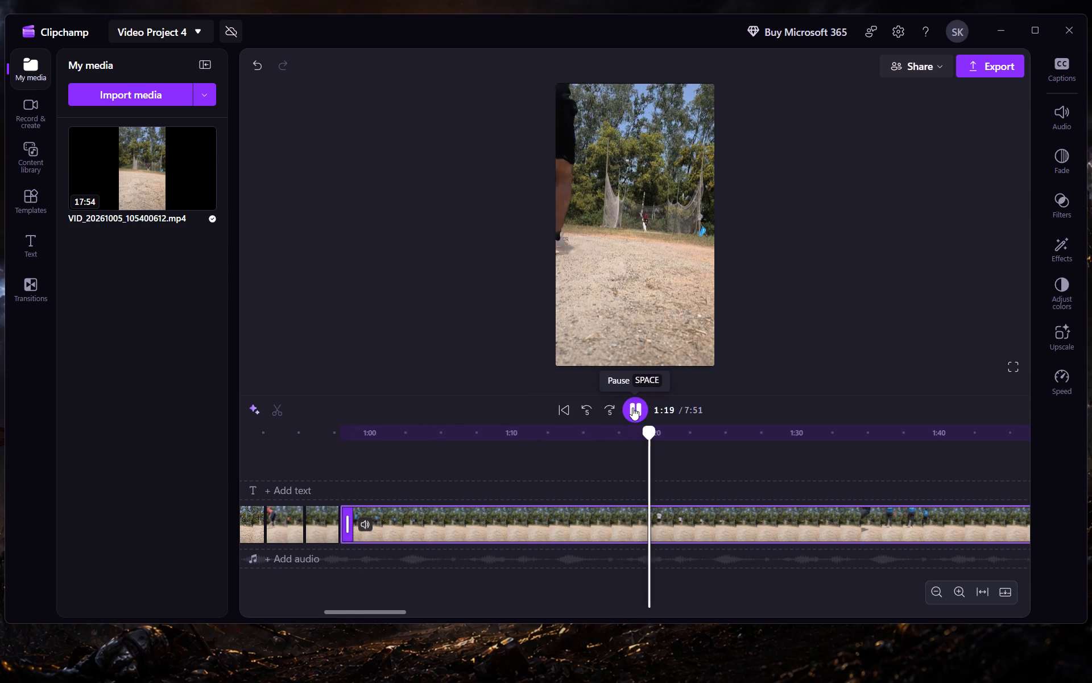
pyautogui.click(632, 408)
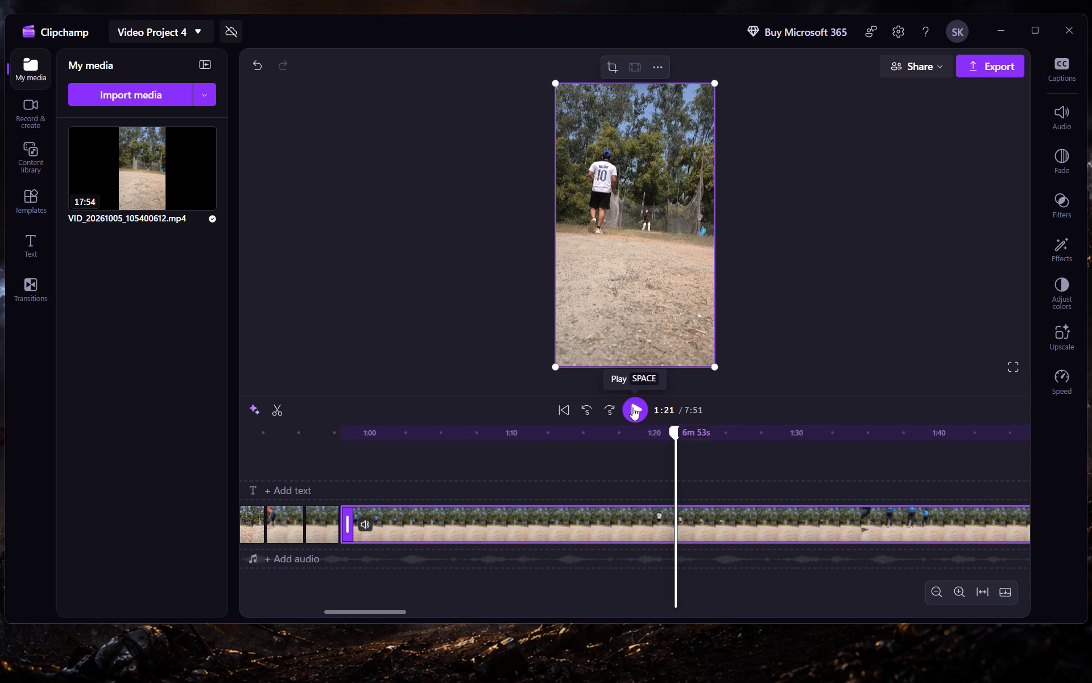
pyautogui.moveTo(672, 431); pyautogui.dragTo(660, 436)
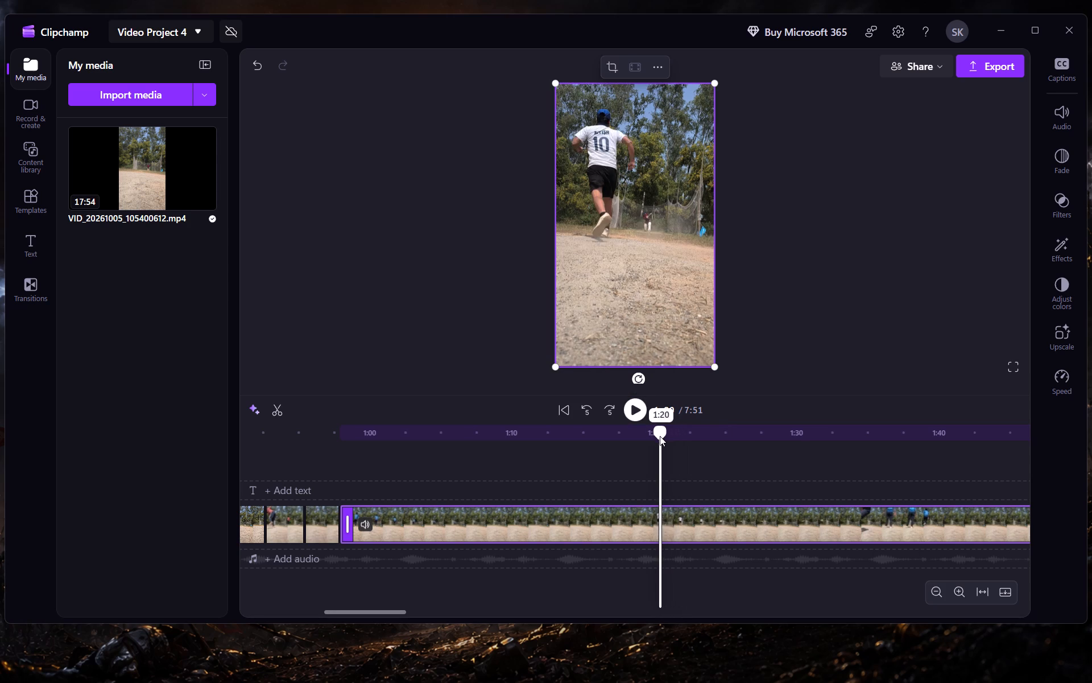
pyautogui.moveTo(660, 436); pyautogui.dragTo(640, 443)
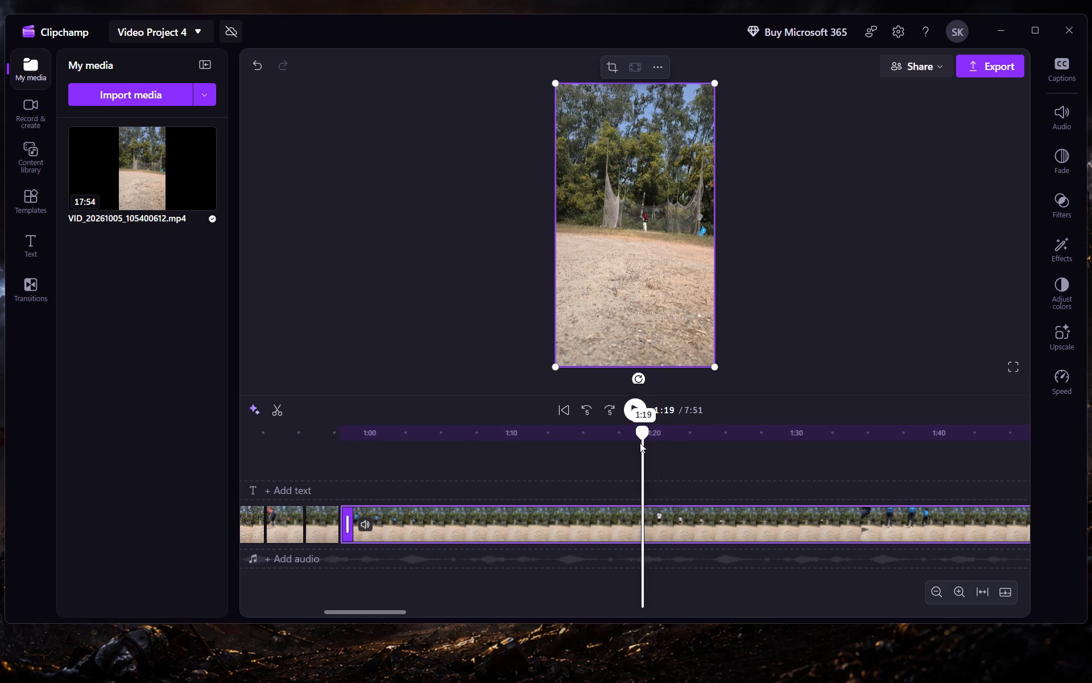
pyautogui.moveTo(640, 443); pyautogui.dragTo(635, 443)
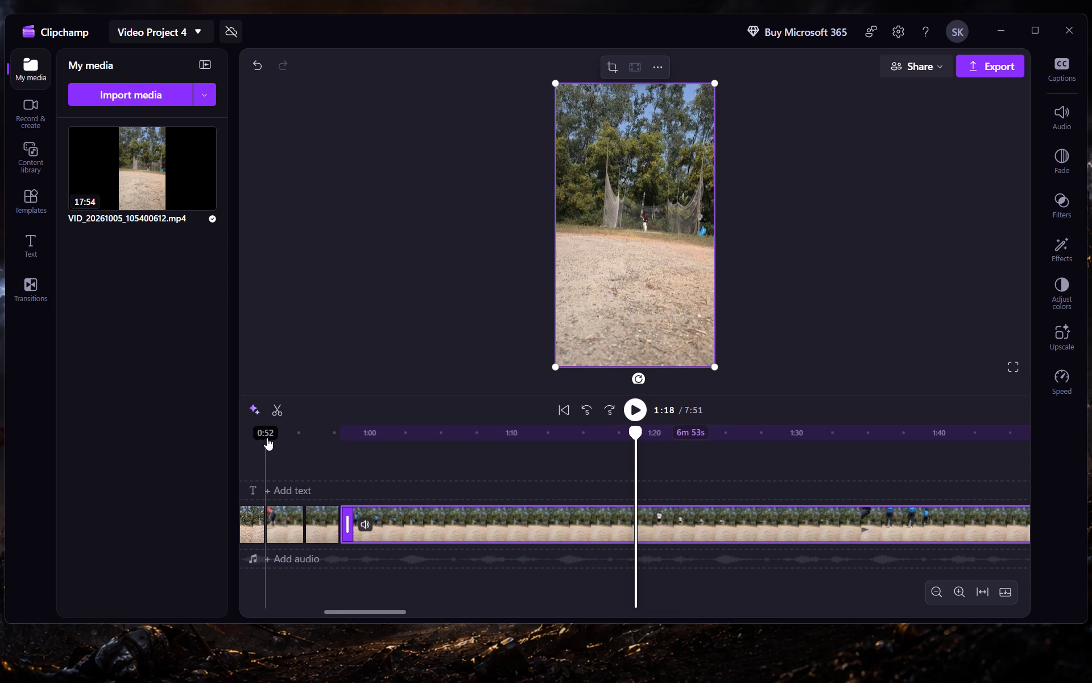
pyautogui.click(280, 406)
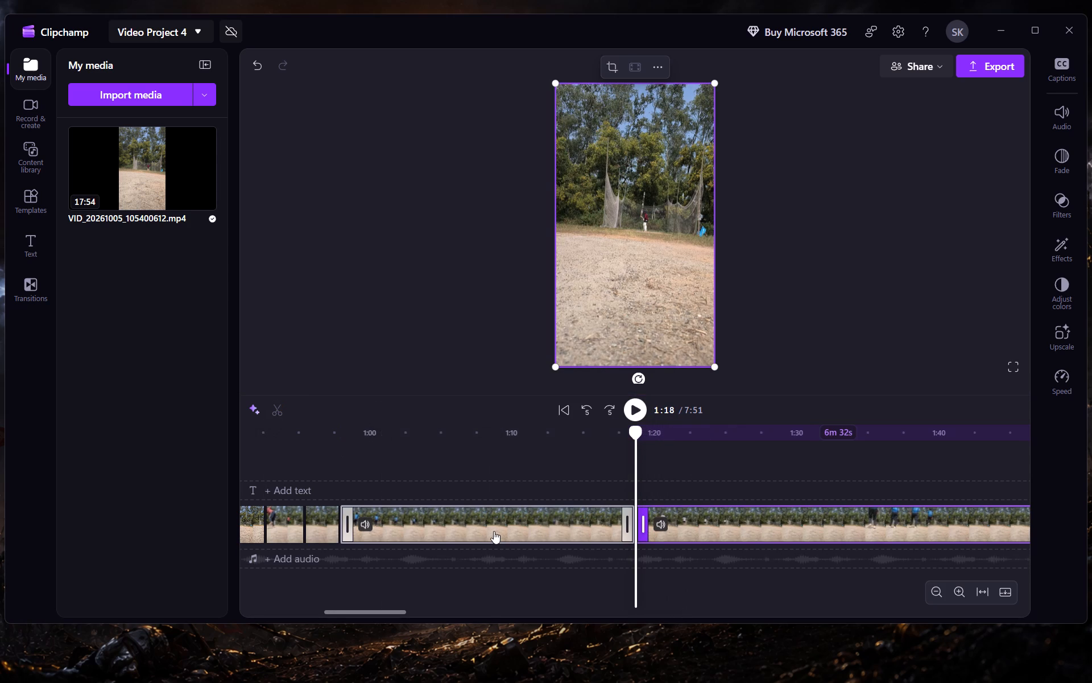
# Delete the 20-second clip between the 0:57 and 1:18 cuts and close the gap it leaves on the timeline.
pyautogui.rightClick(494, 531)
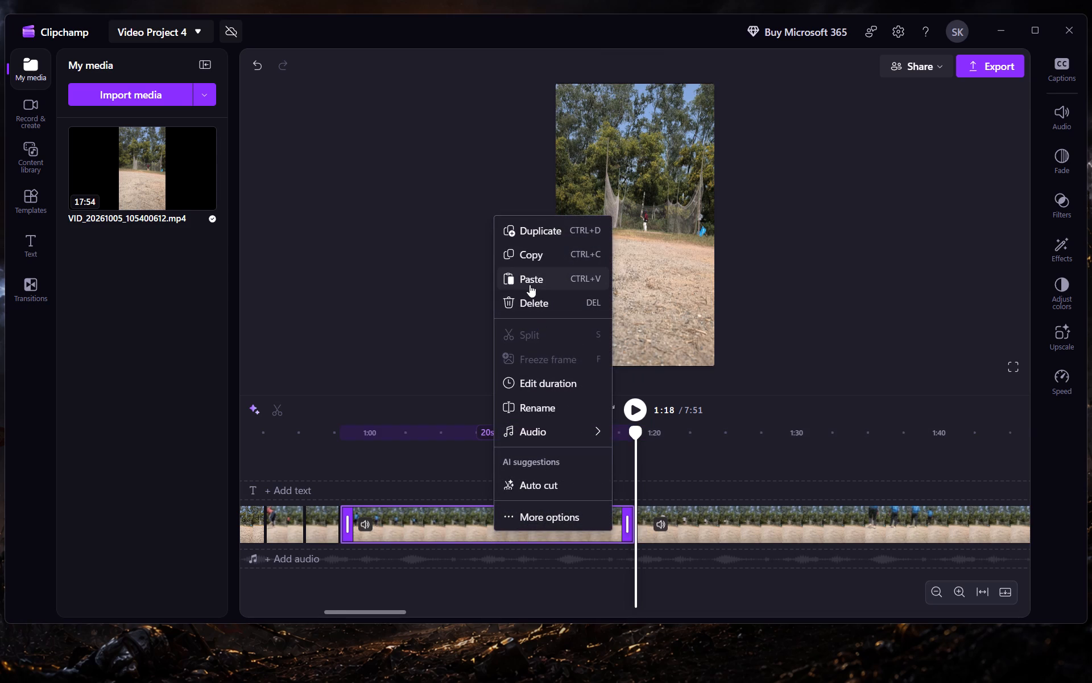
pyautogui.click(527, 295)
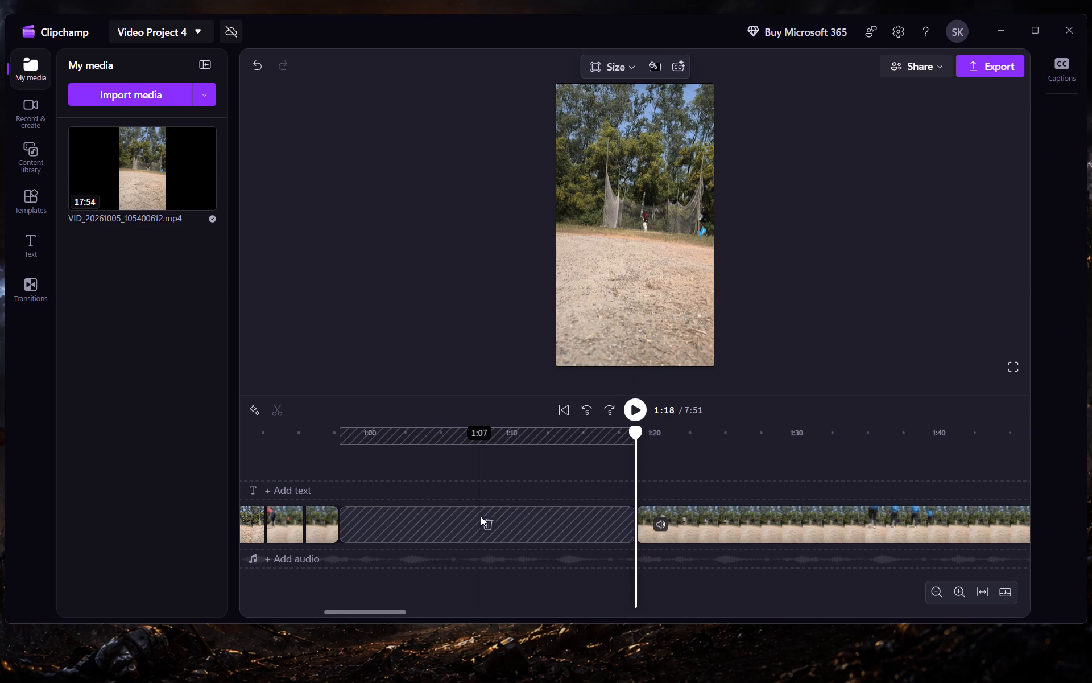
pyautogui.click(489, 519)
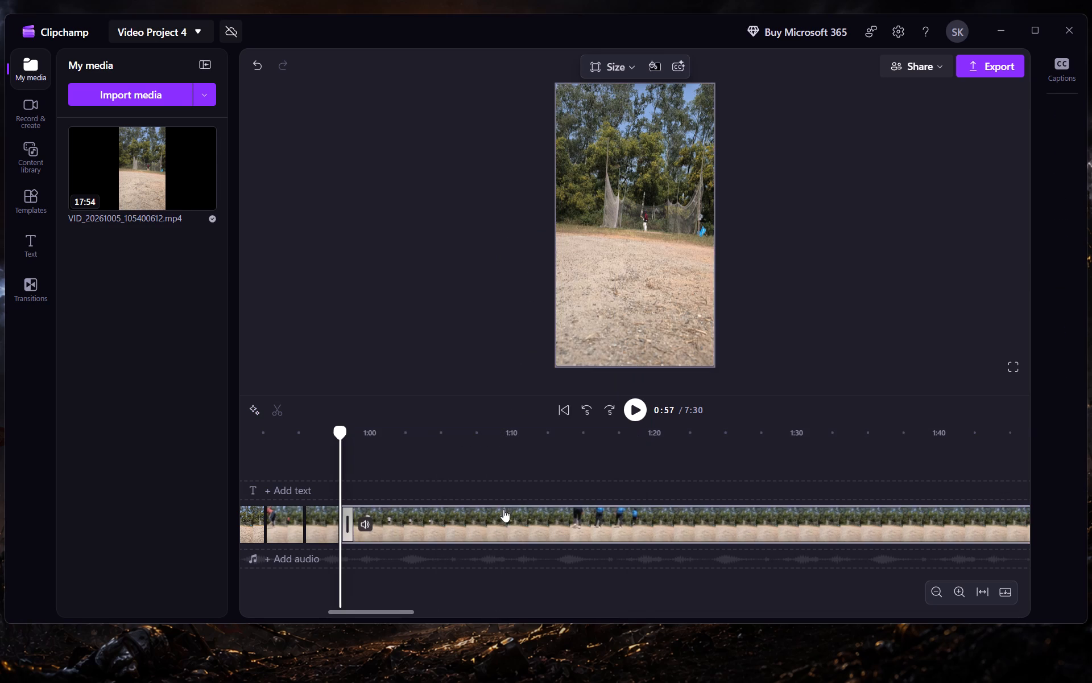
# Play the number 10 bowler's delivery after the 0:57 cut, trim the clip's start slightly and close the resulting gap.
pyautogui.click(642, 404)
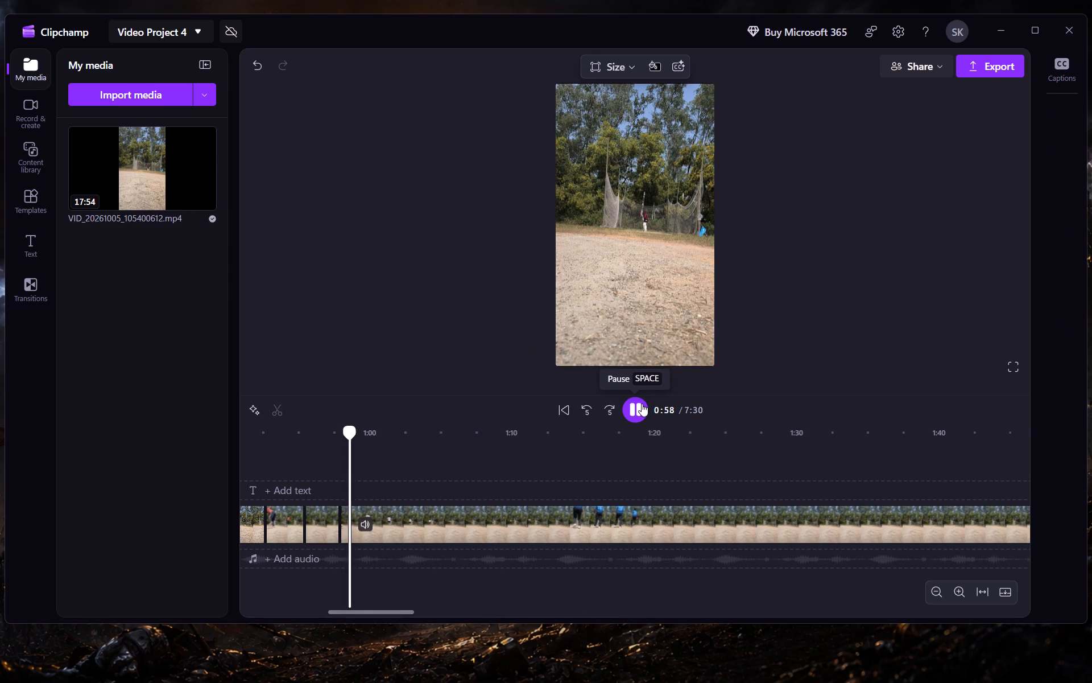
pyautogui.click(642, 404)
pyautogui.click(642, 404)
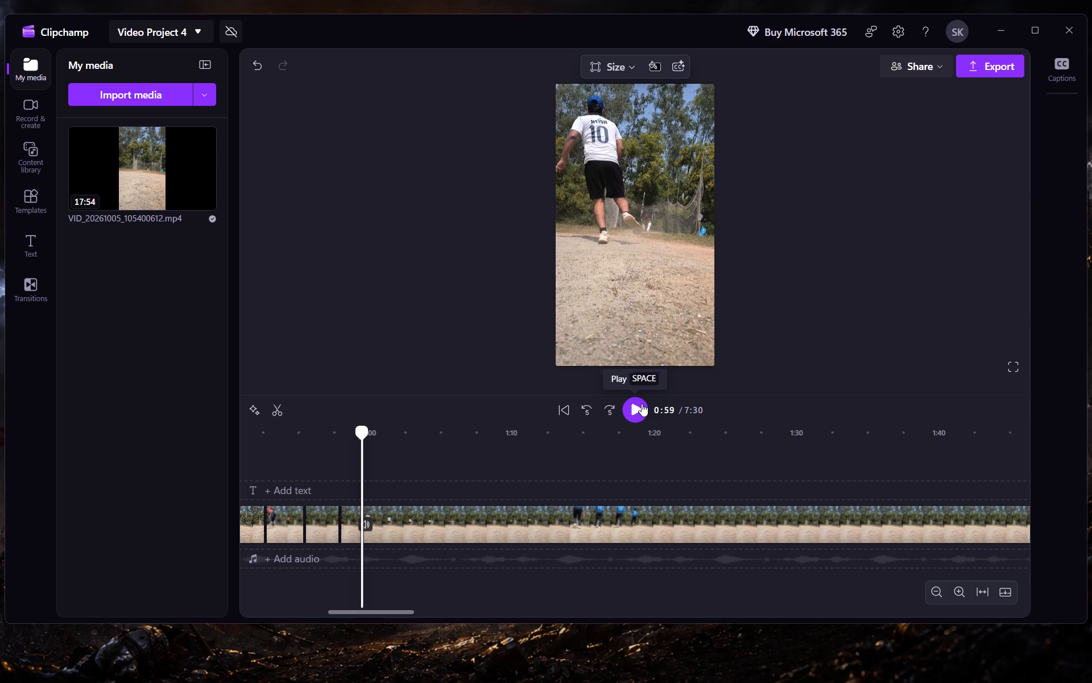
pyautogui.click(642, 404)
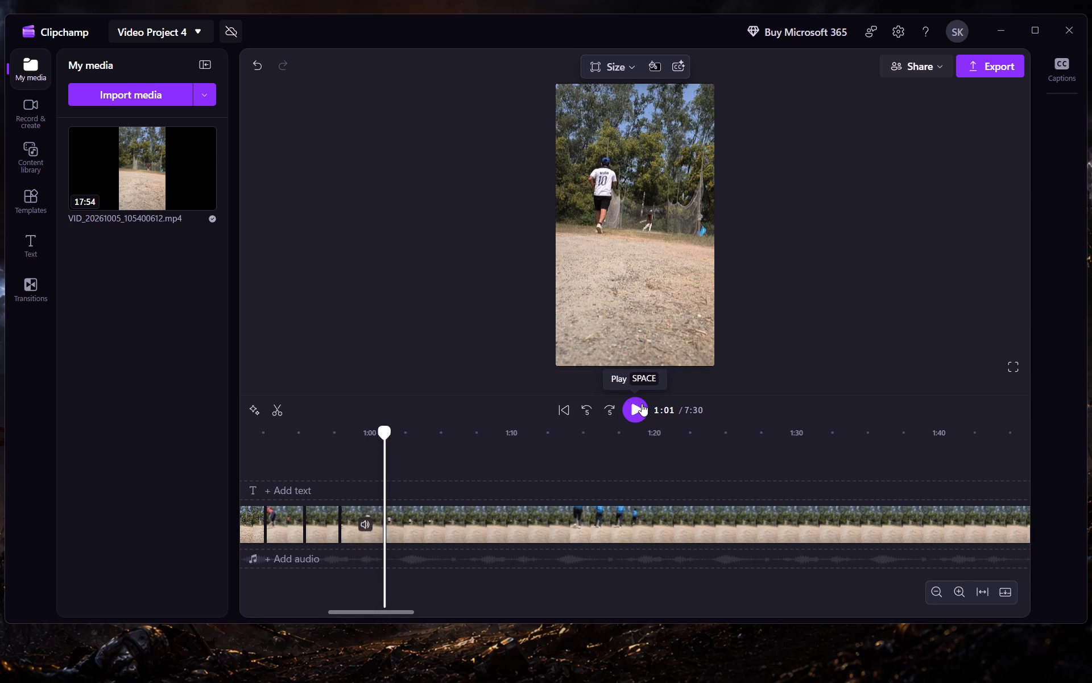
pyautogui.click(382, 427)
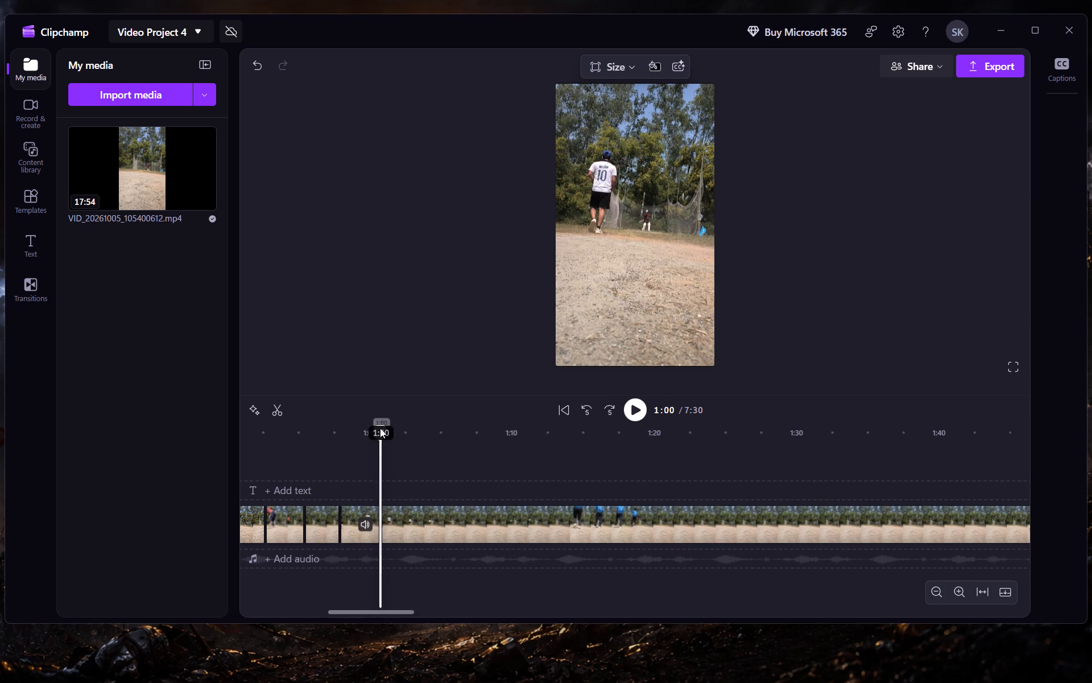
pyautogui.click(342, 517)
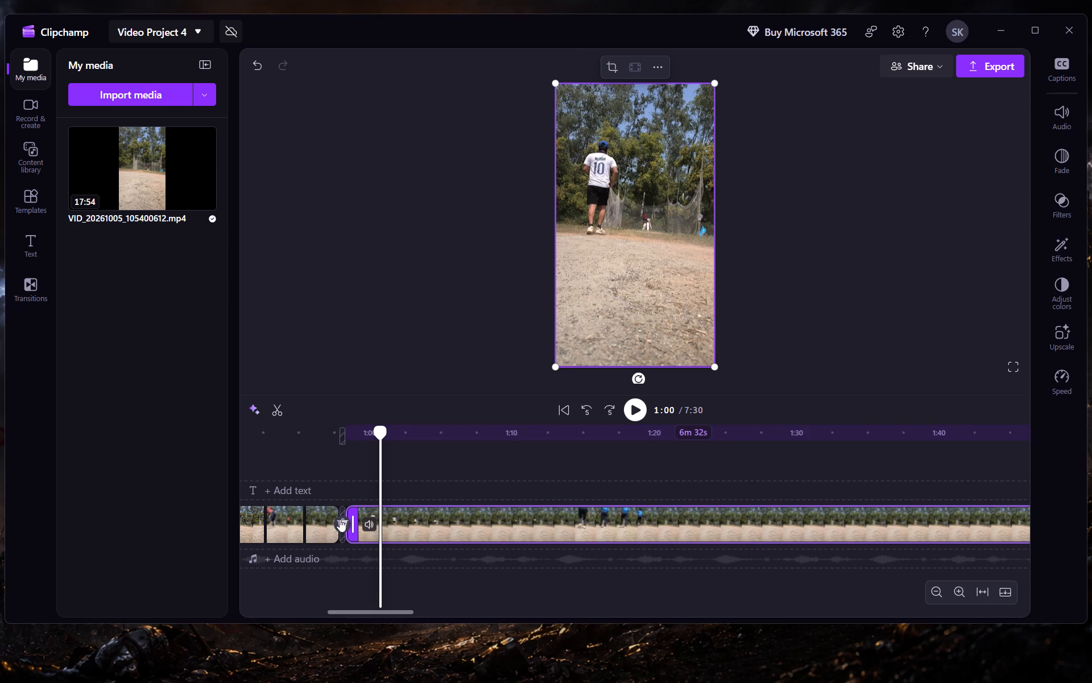
pyautogui.click(340, 519)
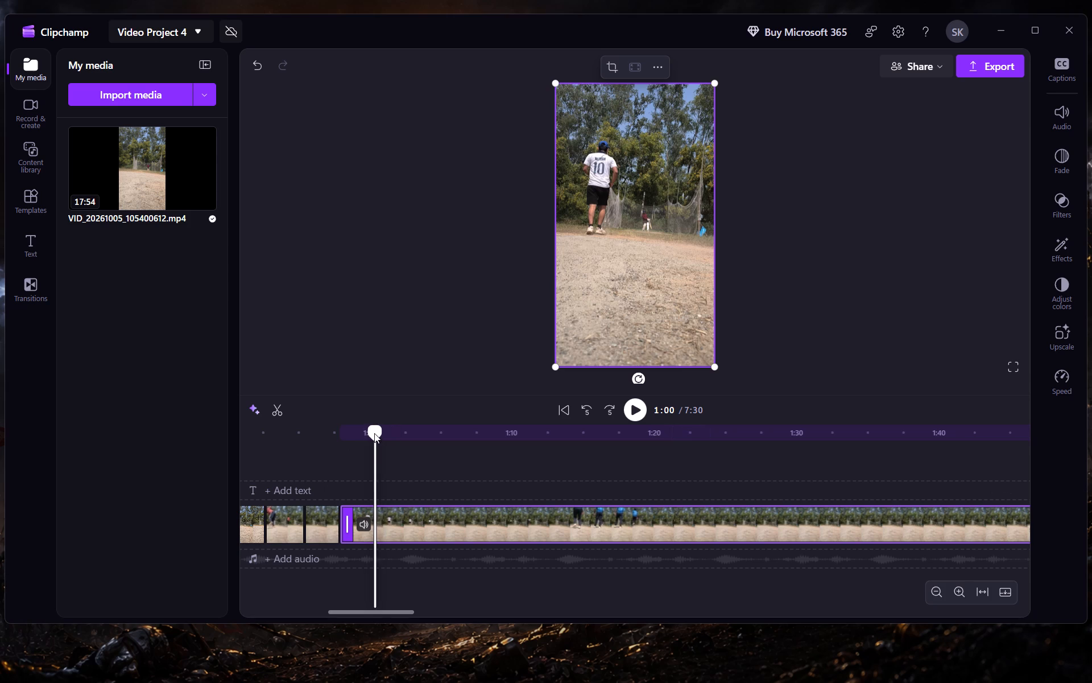
# Replay the number 10 bowler's delivery from 0:56 and split the clip just after it at 1:00.
pyautogui.moveTo(375, 433); pyautogui.dragTo(326, 435)
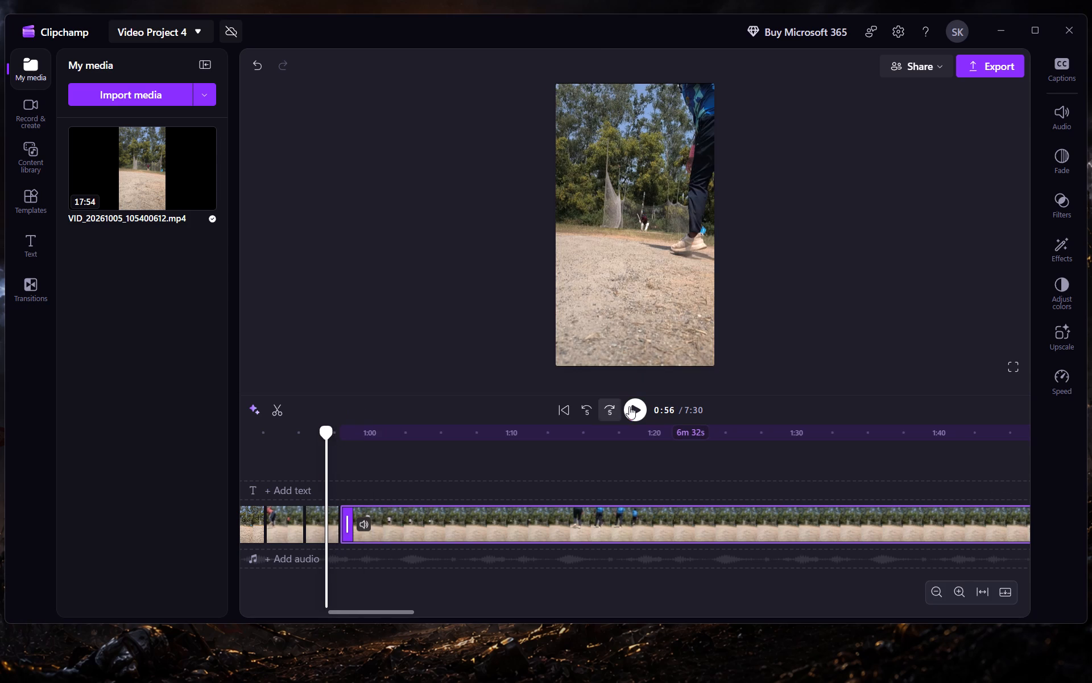
pyautogui.click(632, 408)
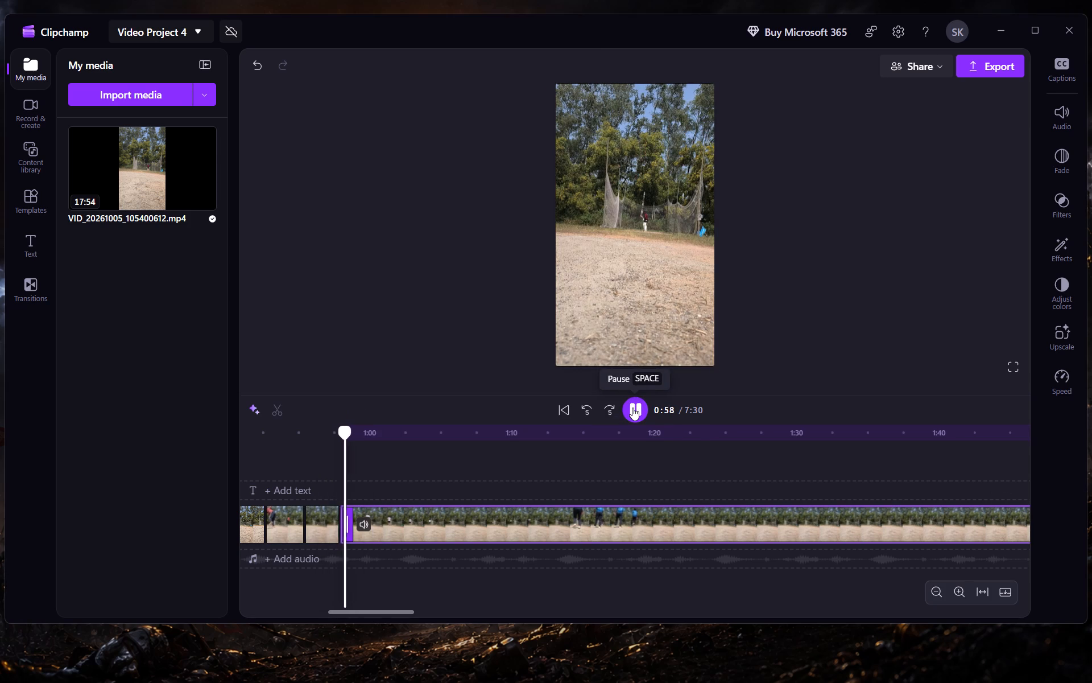
pyautogui.click(632, 408)
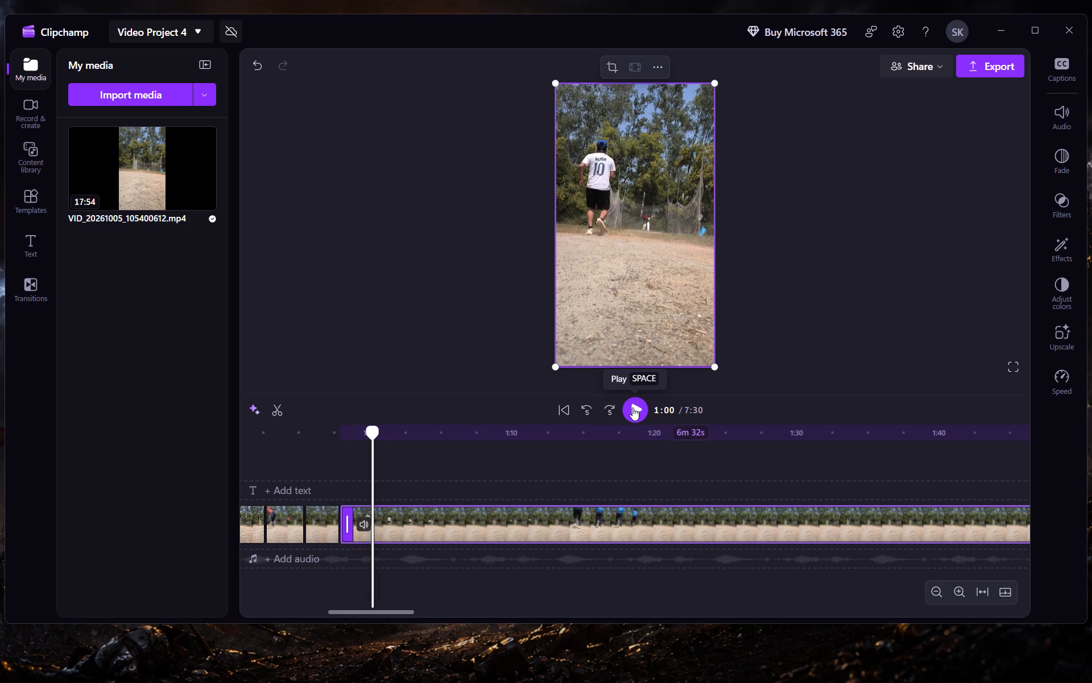
pyautogui.click(632, 408)
pyautogui.click(632, 408)
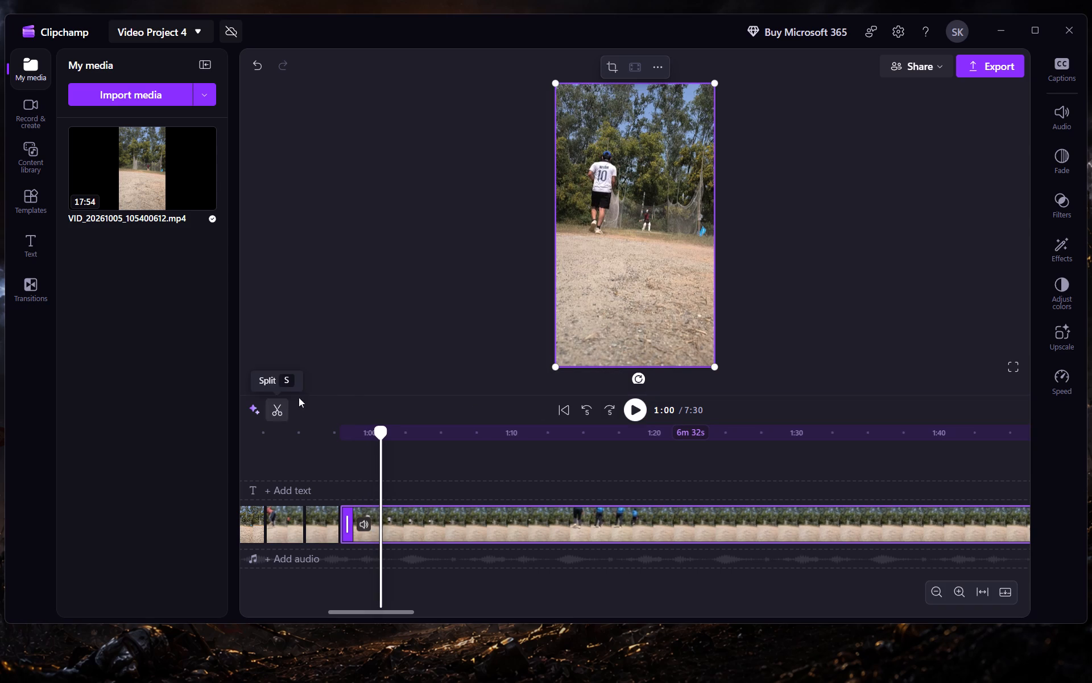
pyautogui.click(379, 429)
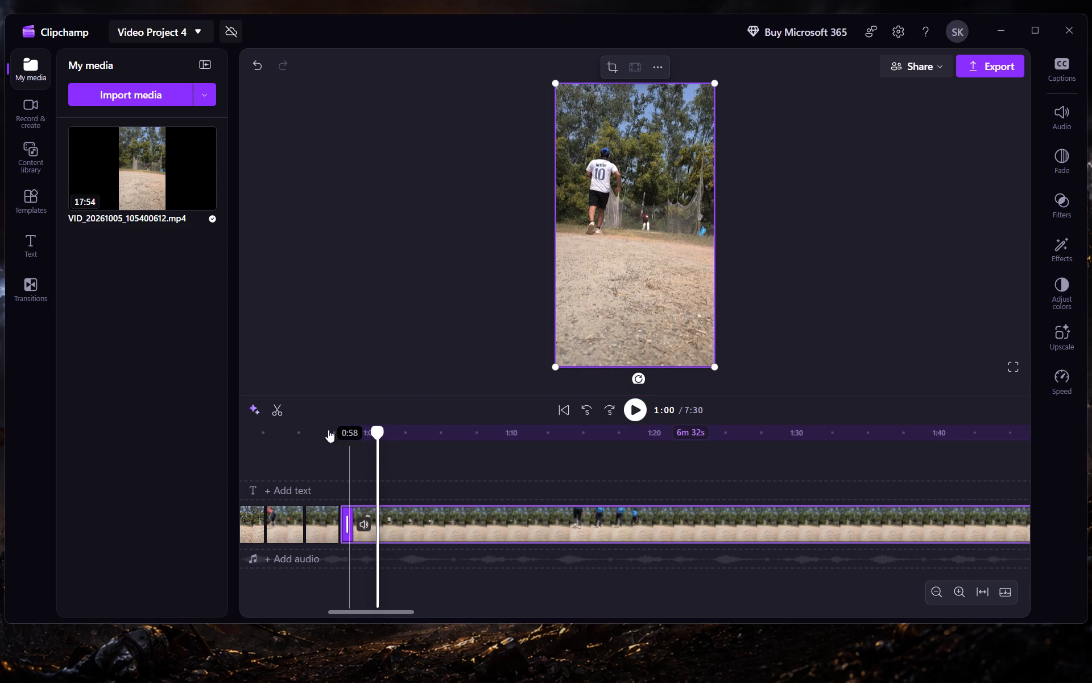
pyautogui.click(279, 409)
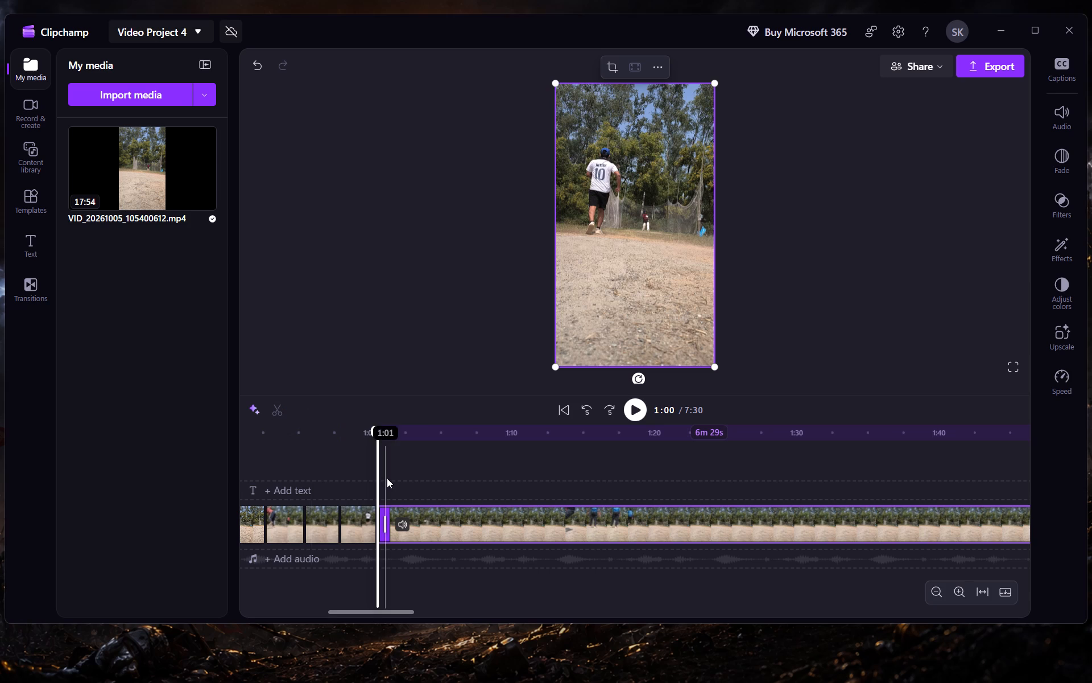
# Find the number 28 bowler's next run-up and split the clip at 1:13, just before the bowler enters the frame.
pyautogui.click(615, 413)
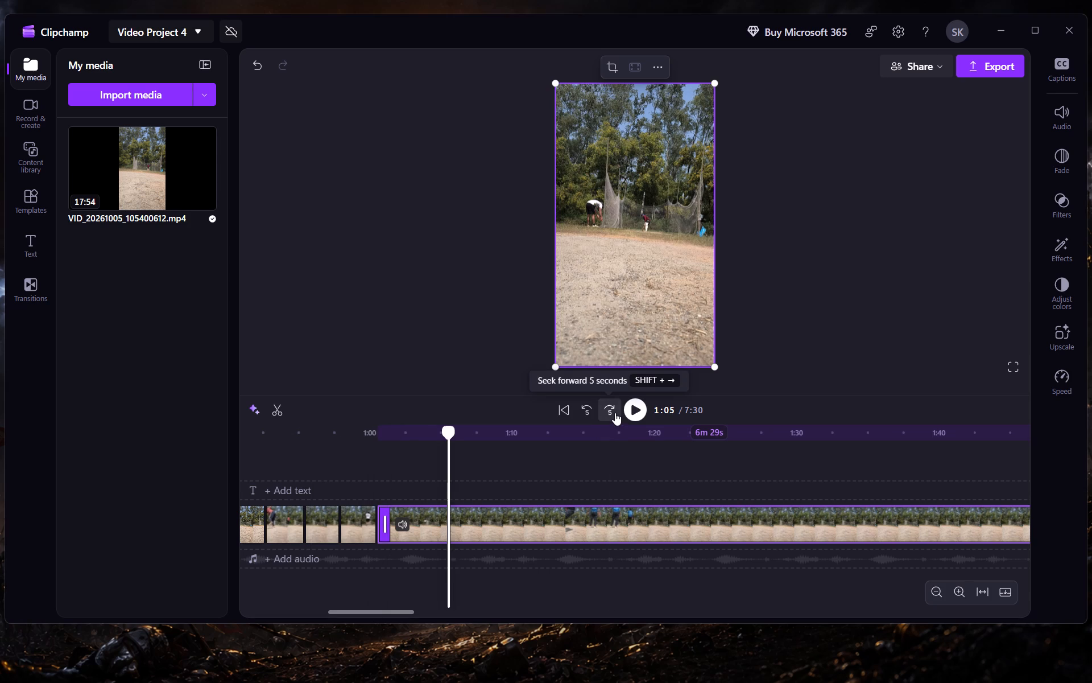
pyautogui.click(615, 413)
pyautogui.click(615, 413)
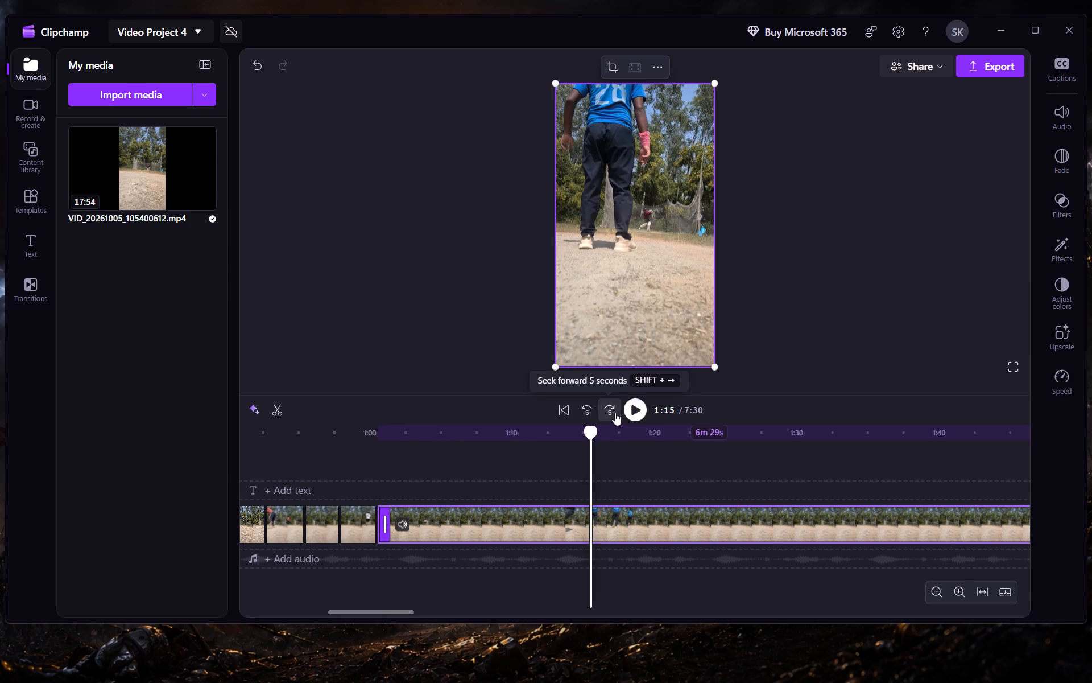
pyautogui.click(587, 407)
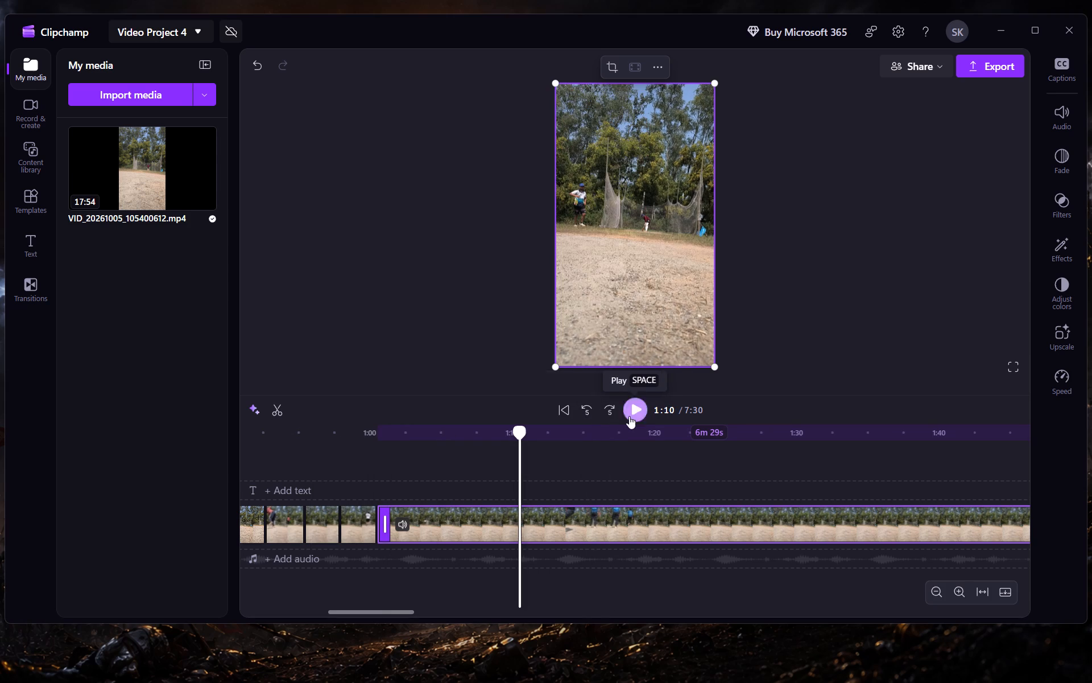
pyautogui.click(630, 416)
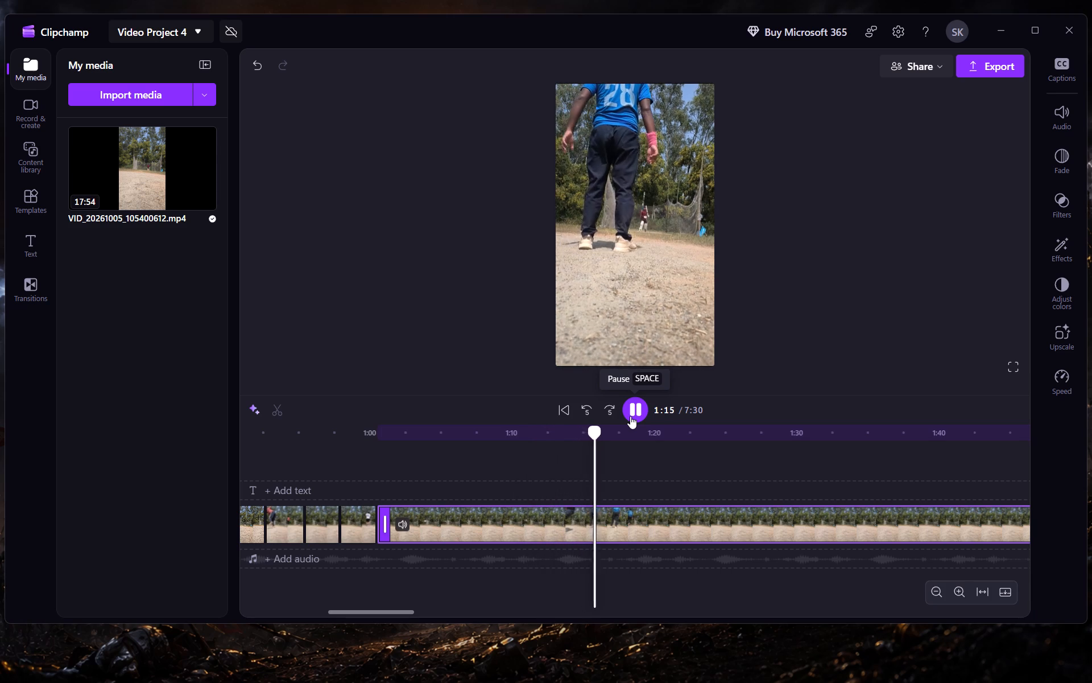
pyautogui.click(630, 416)
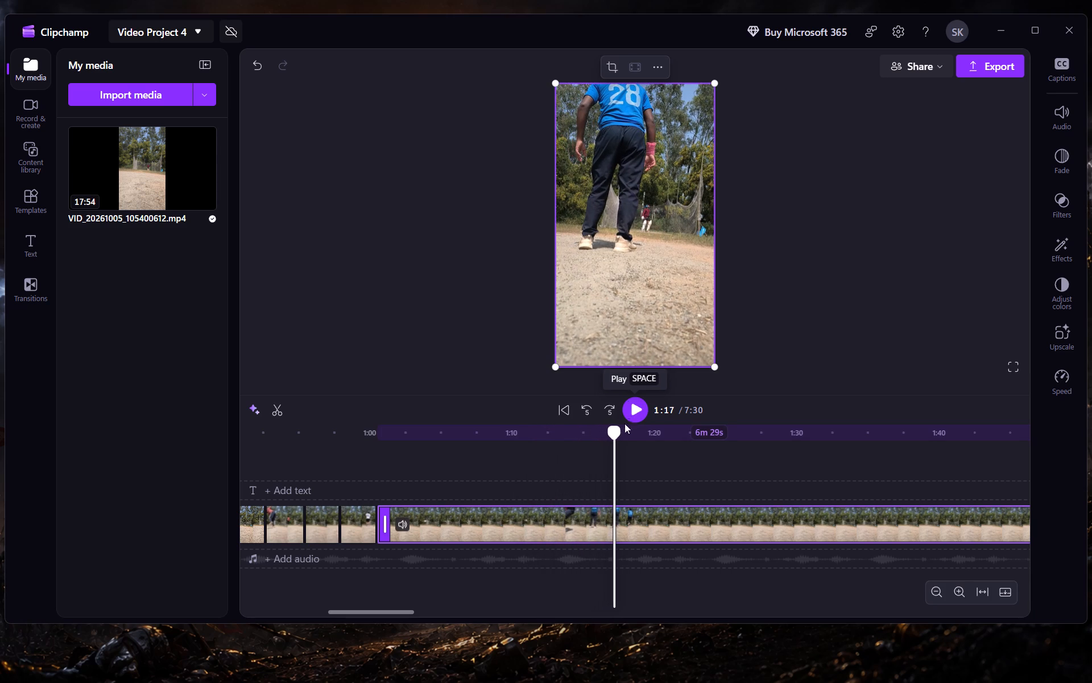
pyautogui.moveTo(616, 429); pyautogui.dragTo(611, 430)
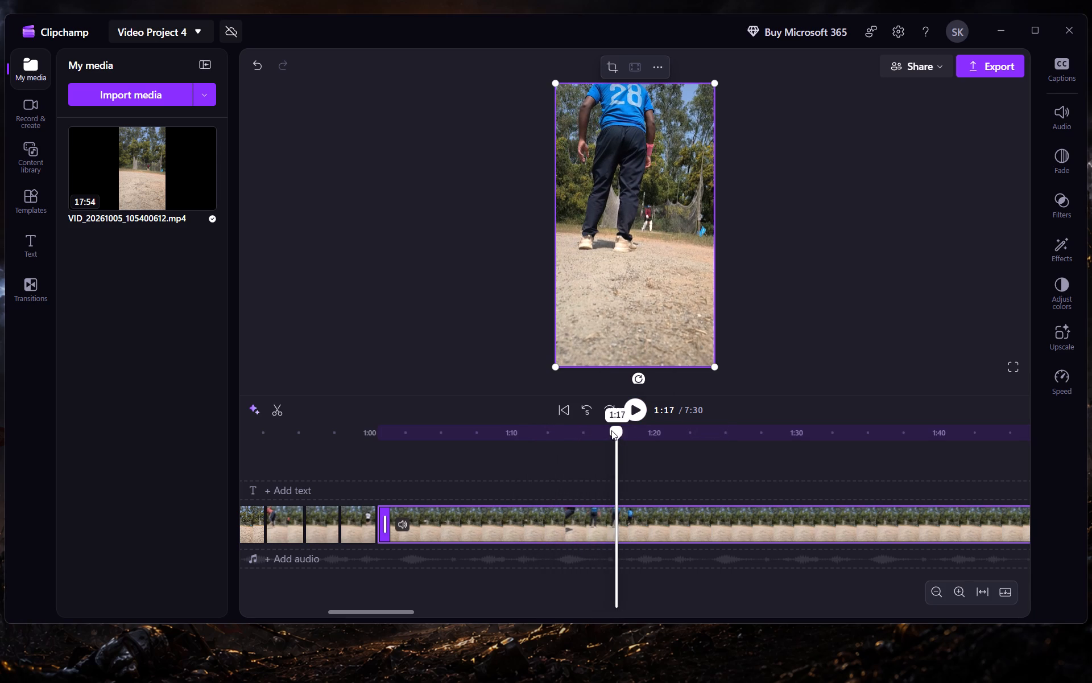
pyautogui.moveTo(611, 430); pyautogui.dragTo(584, 439)
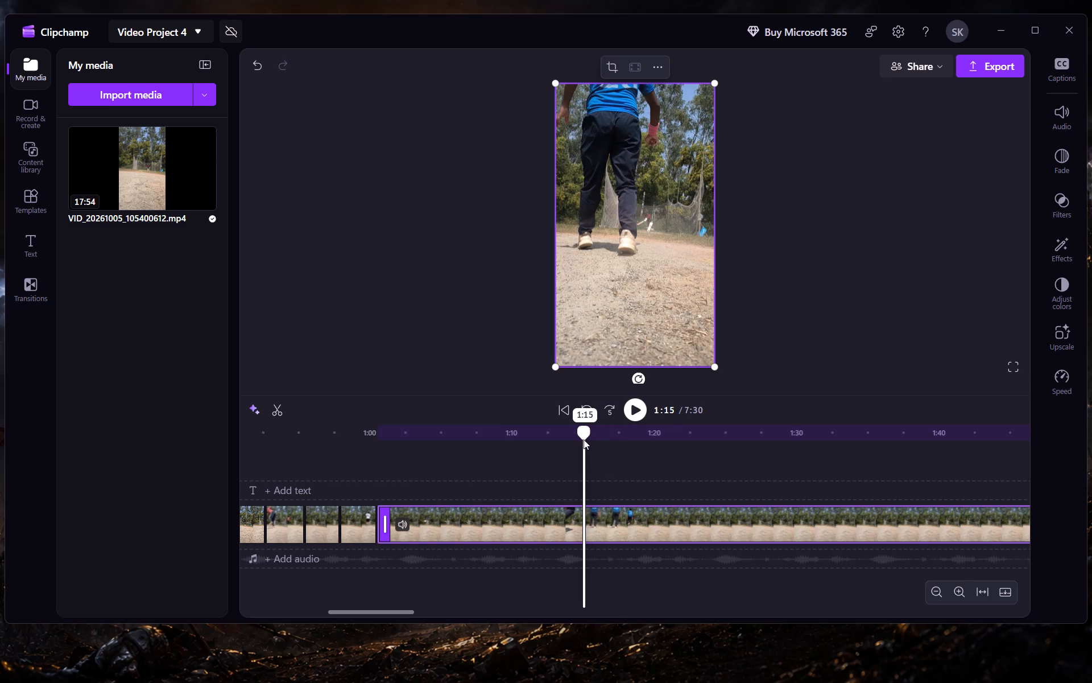
pyautogui.moveTo(584, 439); pyautogui.dragTo(578, 438)
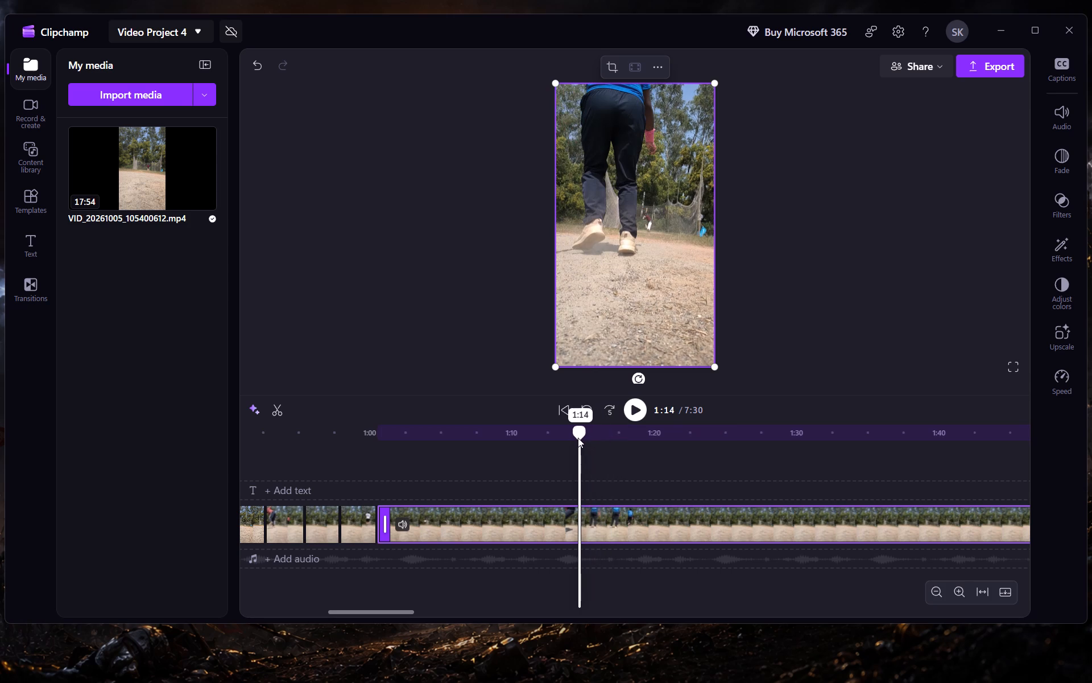
pyautogui.moveTo(578, 438); pyautogui.dragTo(568, 438)
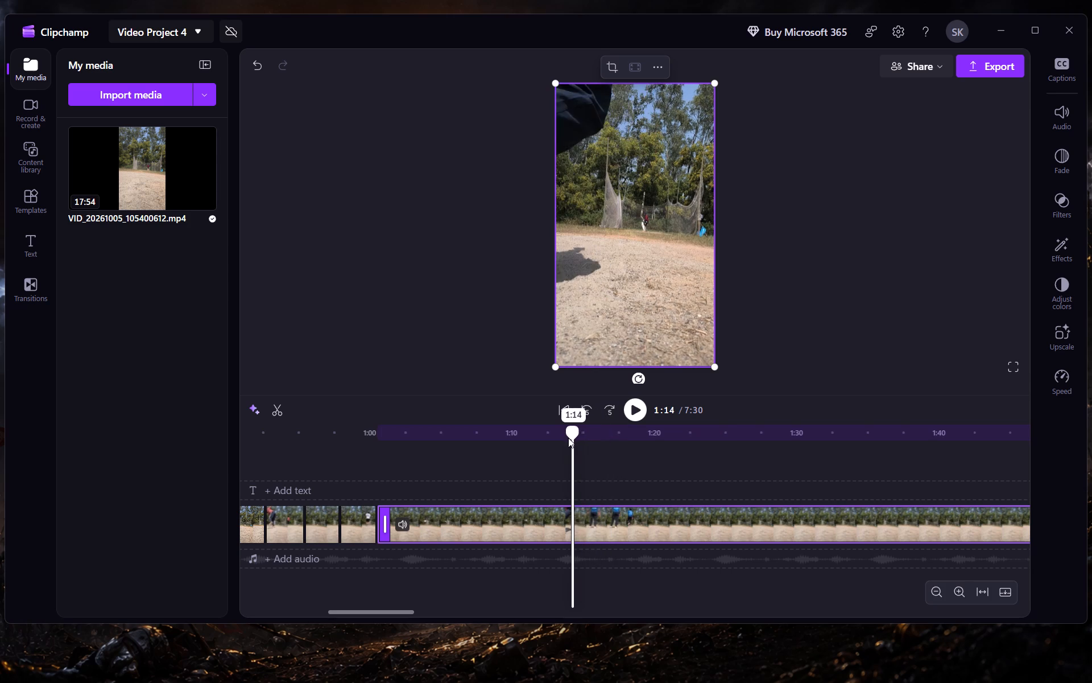
pyautogui.moveTo(568, 438); pyautogui.dragTo(564, 438)
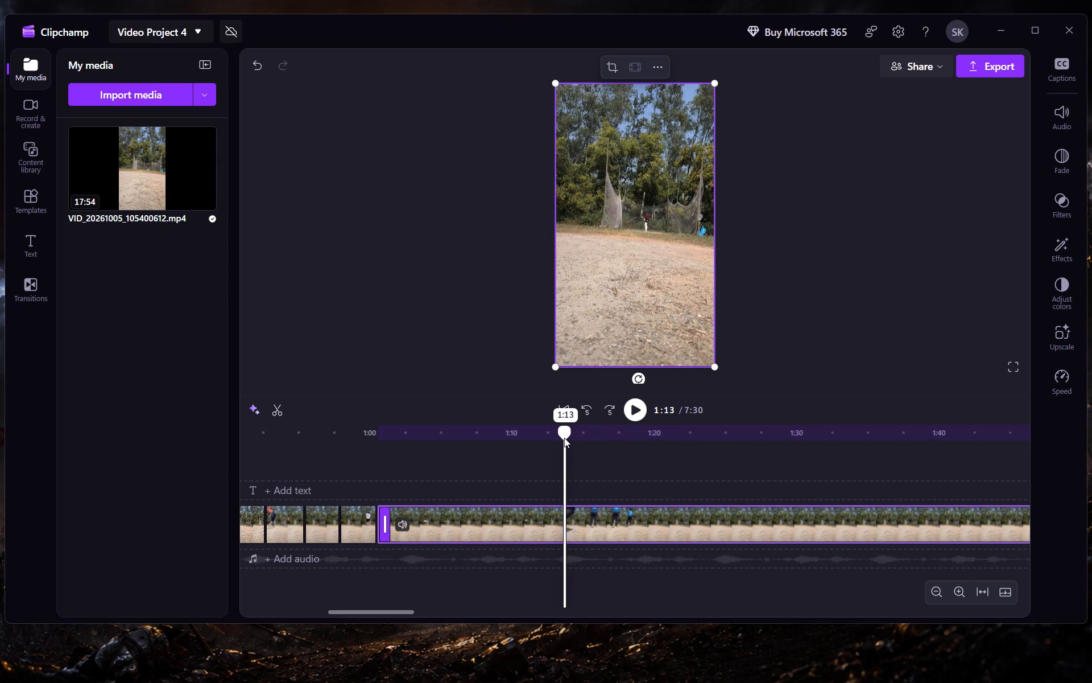
pyautogui.moveTo(564, 438); pyautogui.dragTo(562, 435)
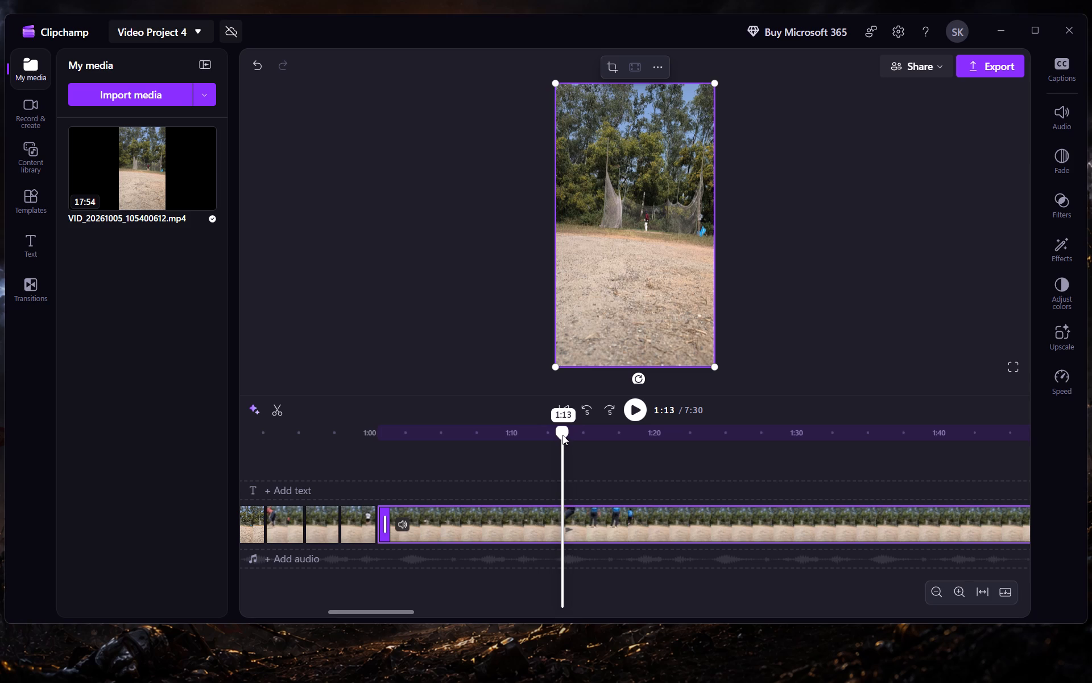
pyautogui.moveTo(562, 435); pyautogui.dragTo(560, 437)
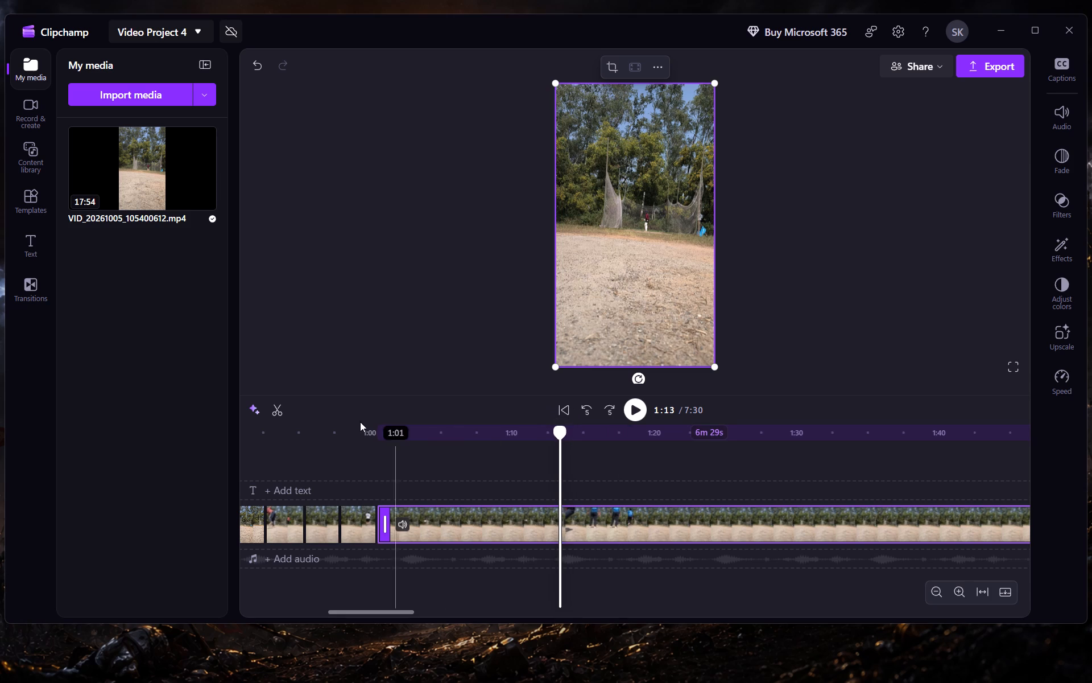
pyautogui.click(280, 408)
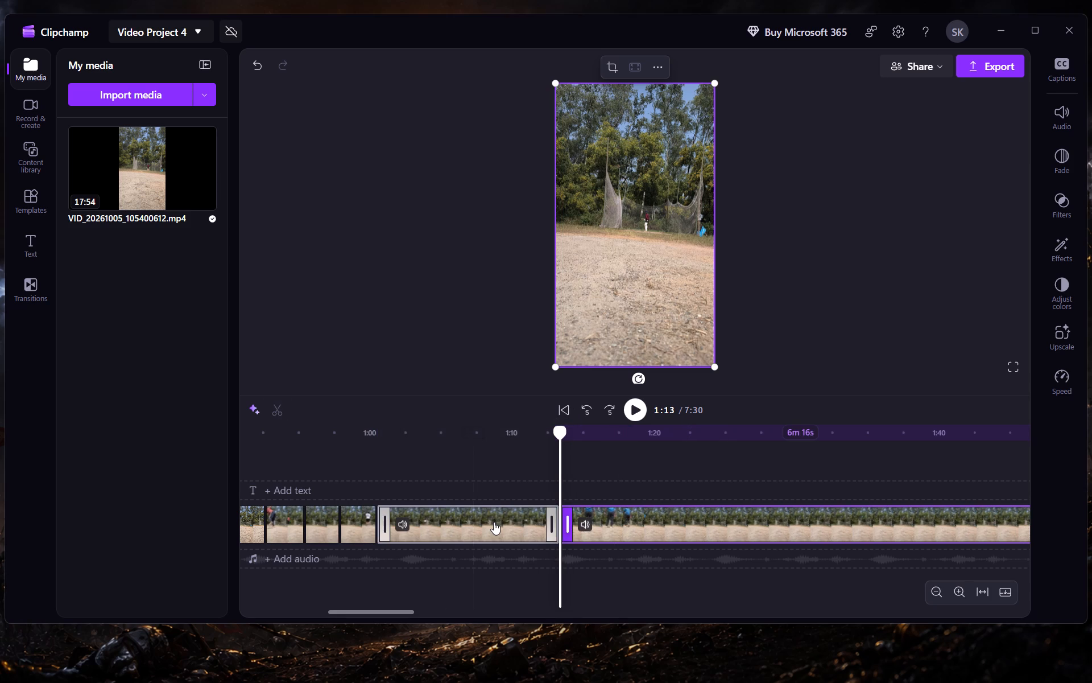
# Delete the 12-second idle clip between the 1:00 and 1:13 cuts and close the gap it leaves on the timeline.
pyautogui.rightClick(494, 522)
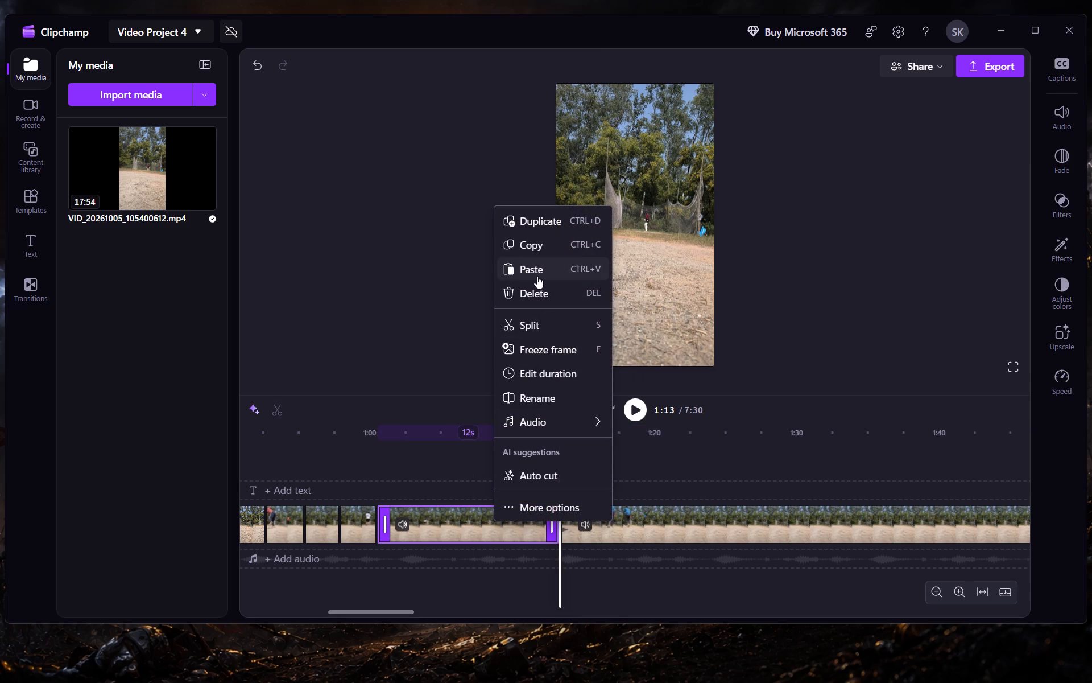
pyautogui.click(529, 287)
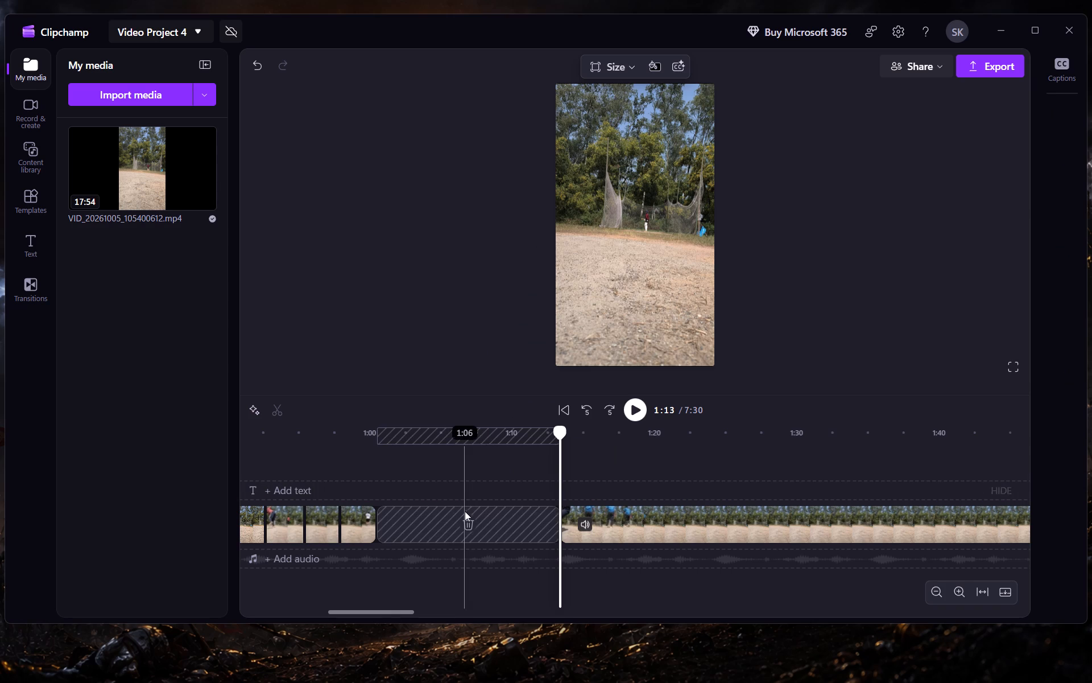
pyautogui.click(465, 512)
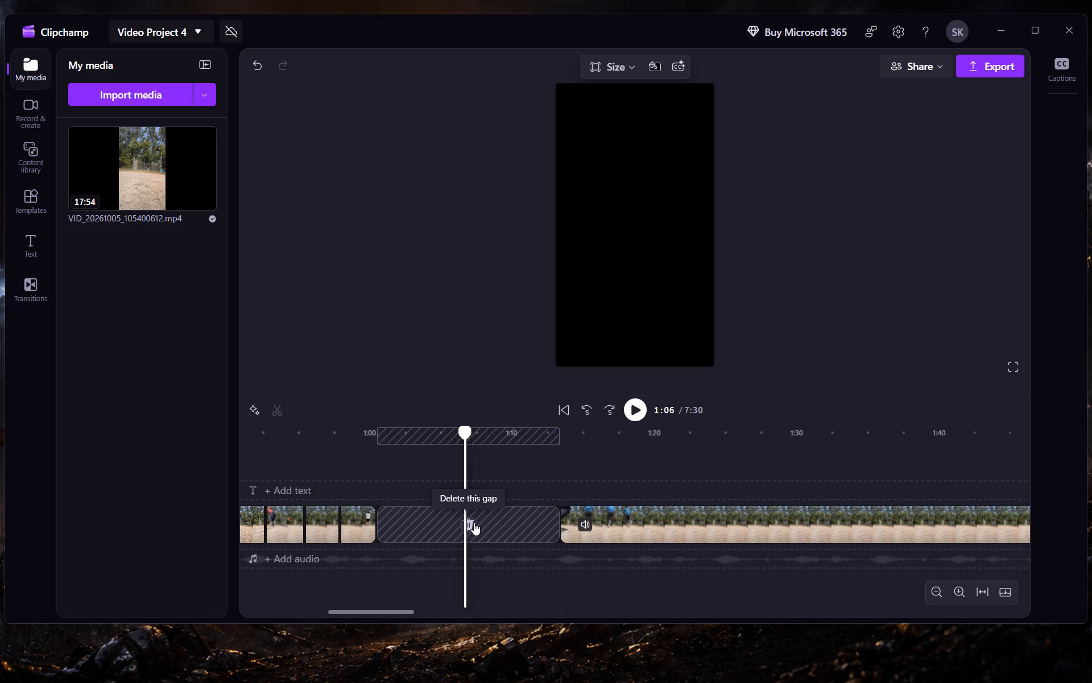
pyautogui.click(474, 522)
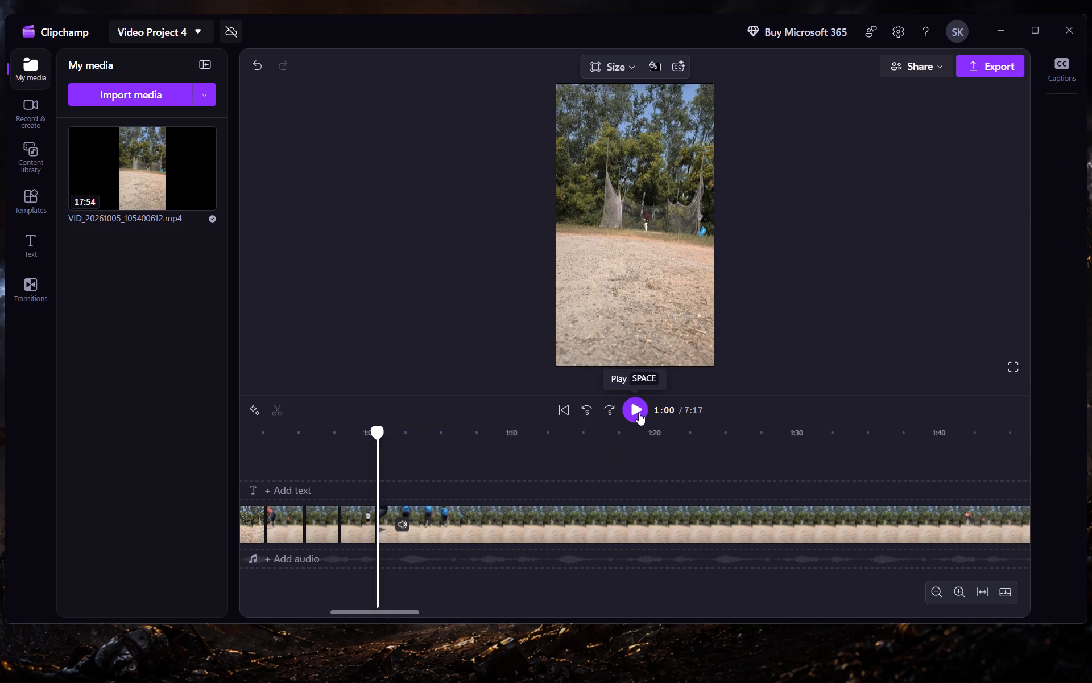
# Play the number 28 bowler's delivery from 1:00 and split the clip just after it at 1:04.
pyautogui.click(639, 413)
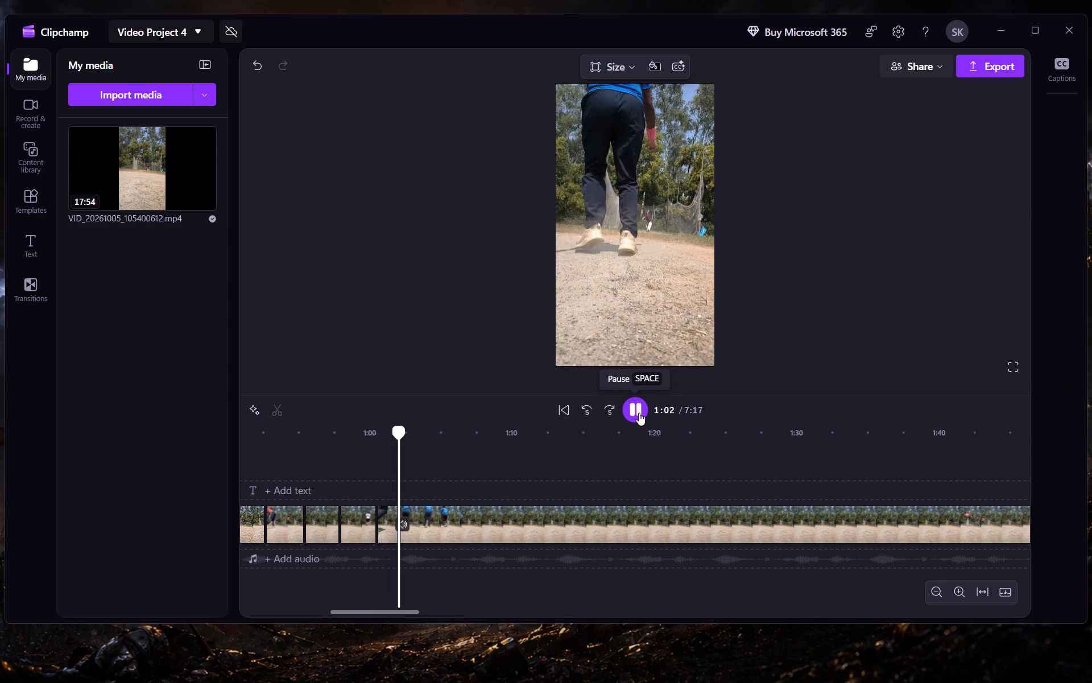
pyautogui.click(639, 413)
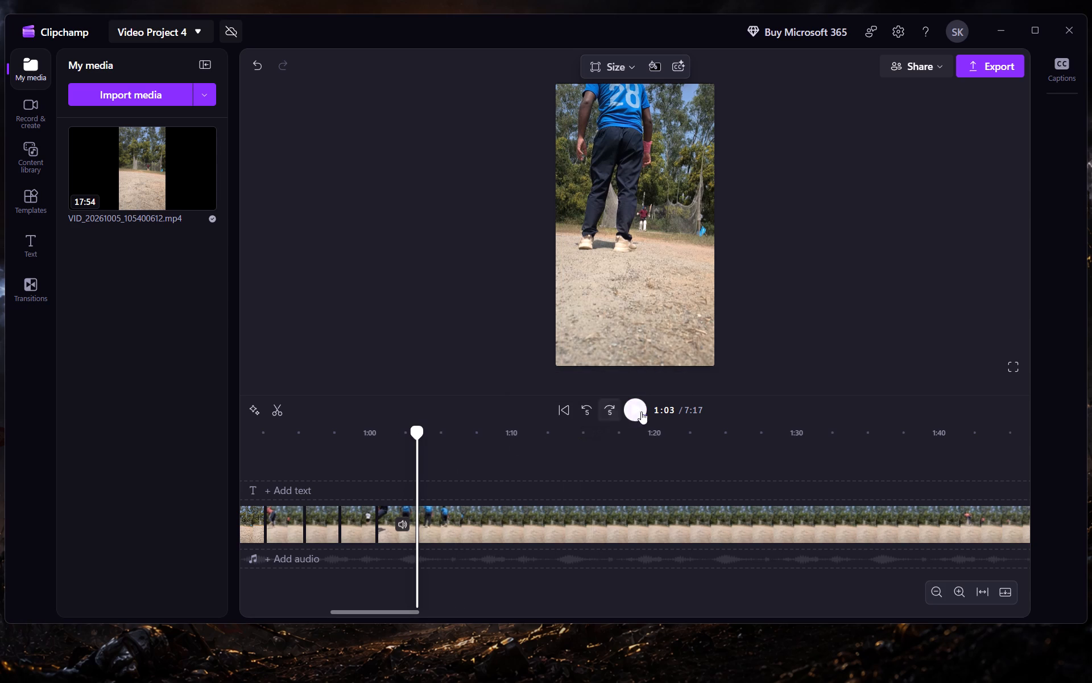
pyautogui.click(640, 407)
pyautogui.click(640, 407)
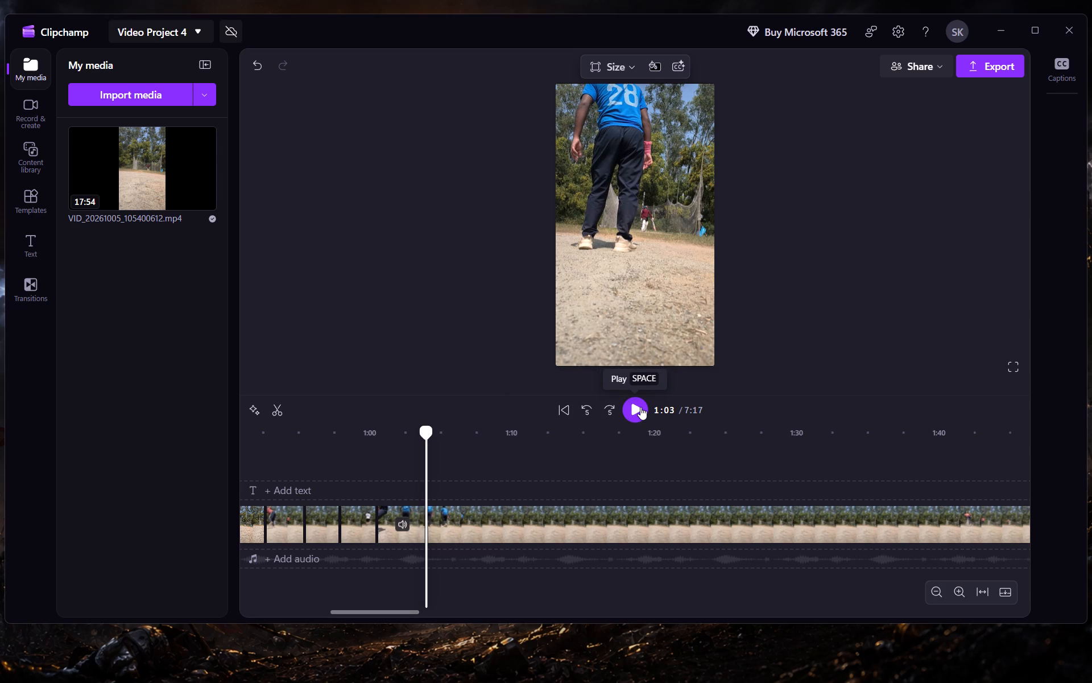
pyautogui.doubleClick(640, 407)
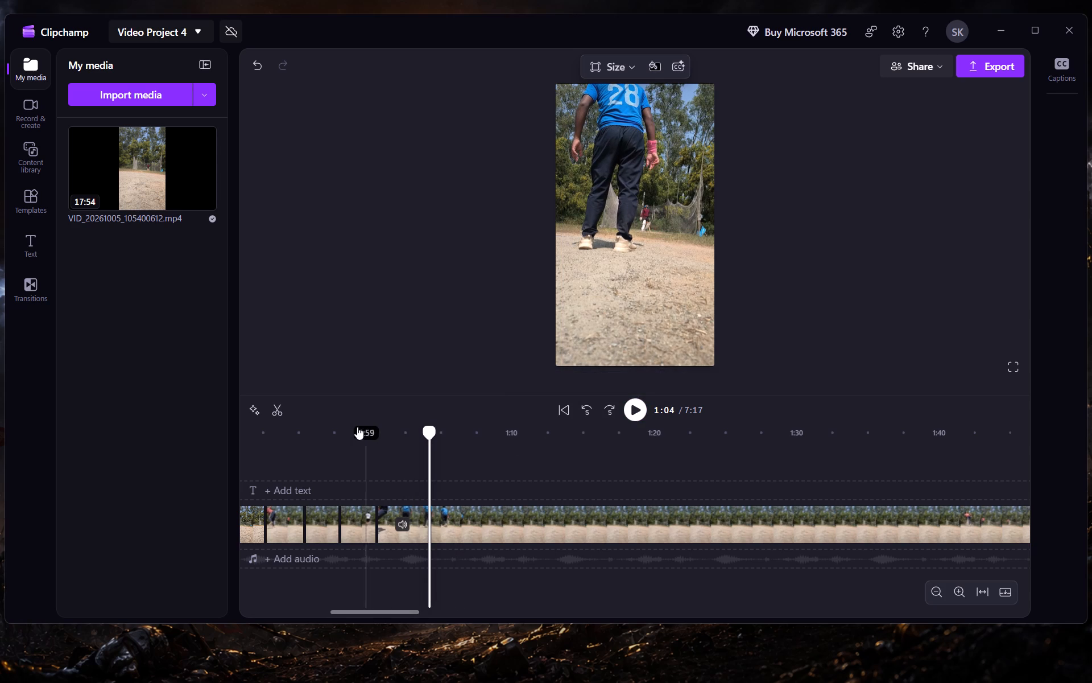
pyautogui.click(284, 409)
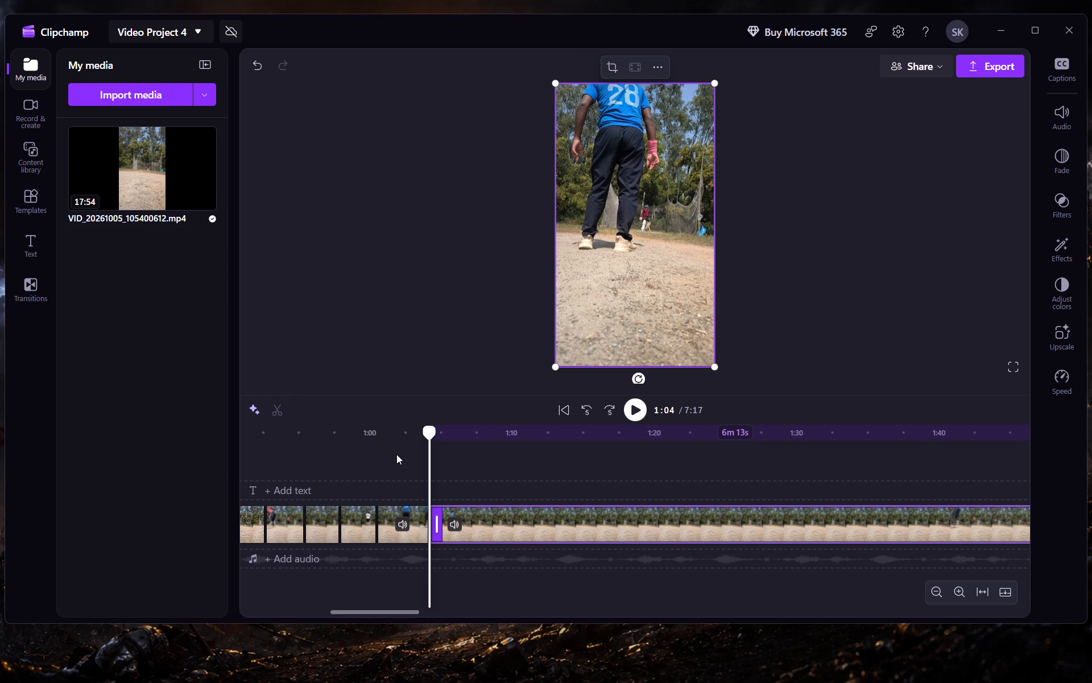
# Trim the start of the number 28 bowler's short delivery clip slightly and close the resulting gap.
pyautogui.moveTo(383, 521); pyautogui.dragTo(388, 520)
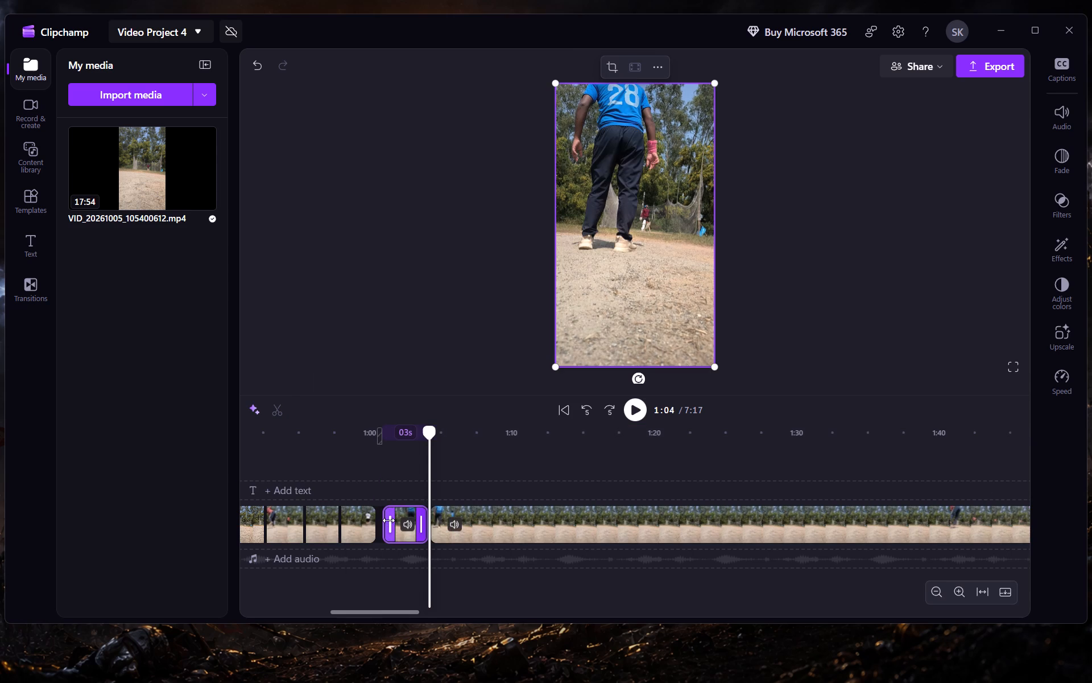
pyautogui.click(377, 520)
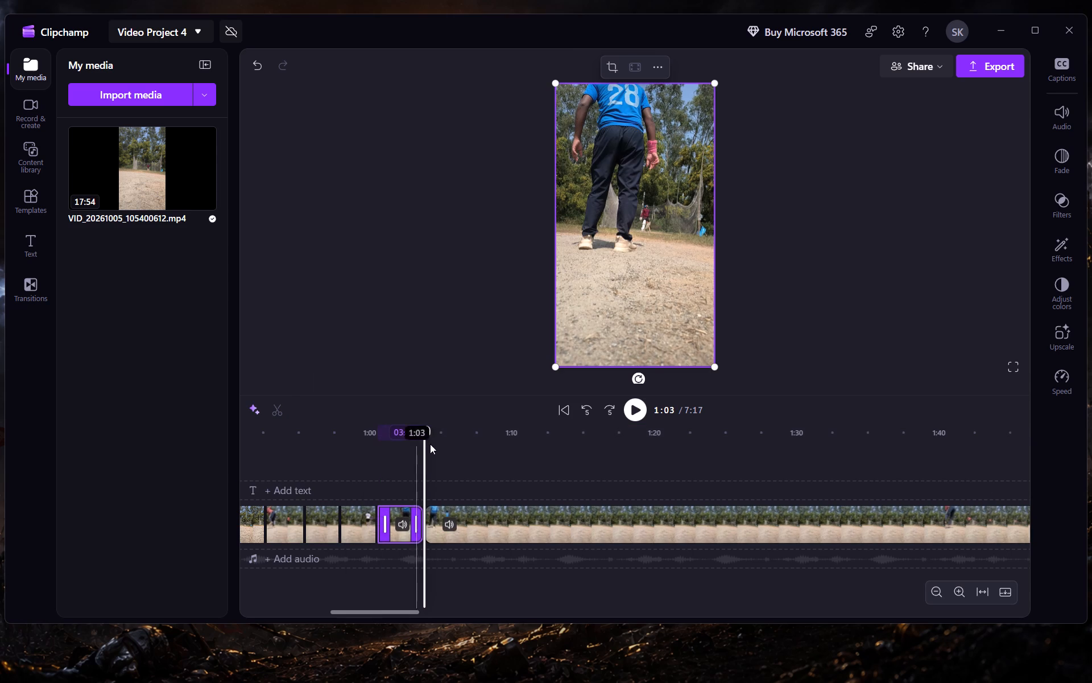
# Play back the trimmed number 28 delivery from 0:58 to check how the cuts around it run.
pyautogui.moveTo(427, 426); pyautogui.dragTo(348, 458)
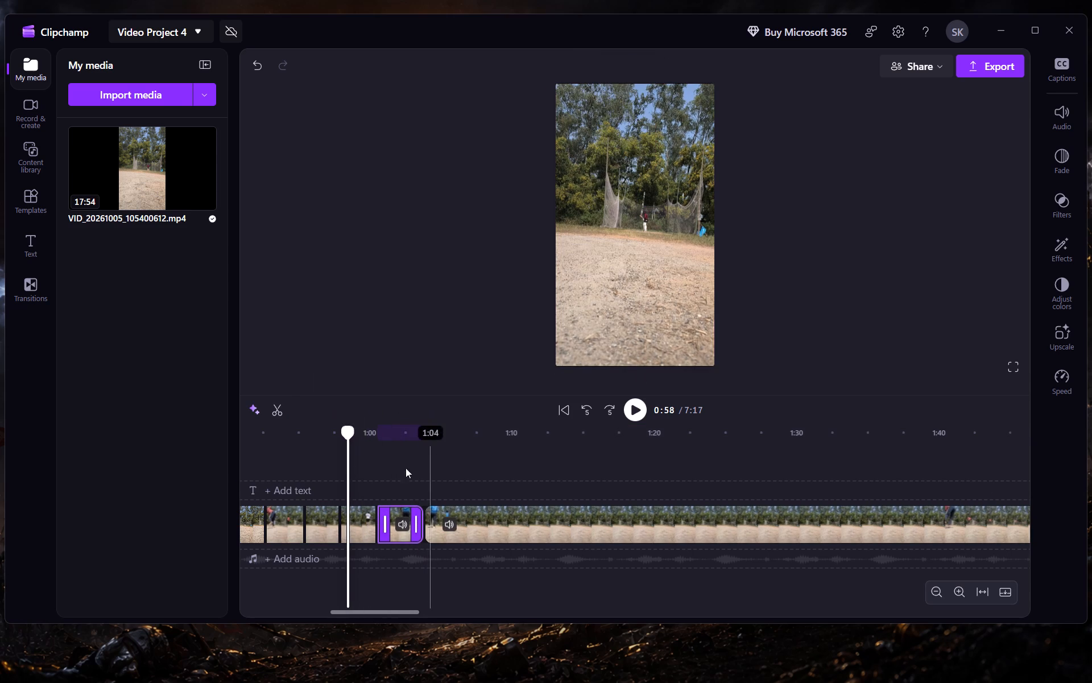
pyautogui.click(631, 404)
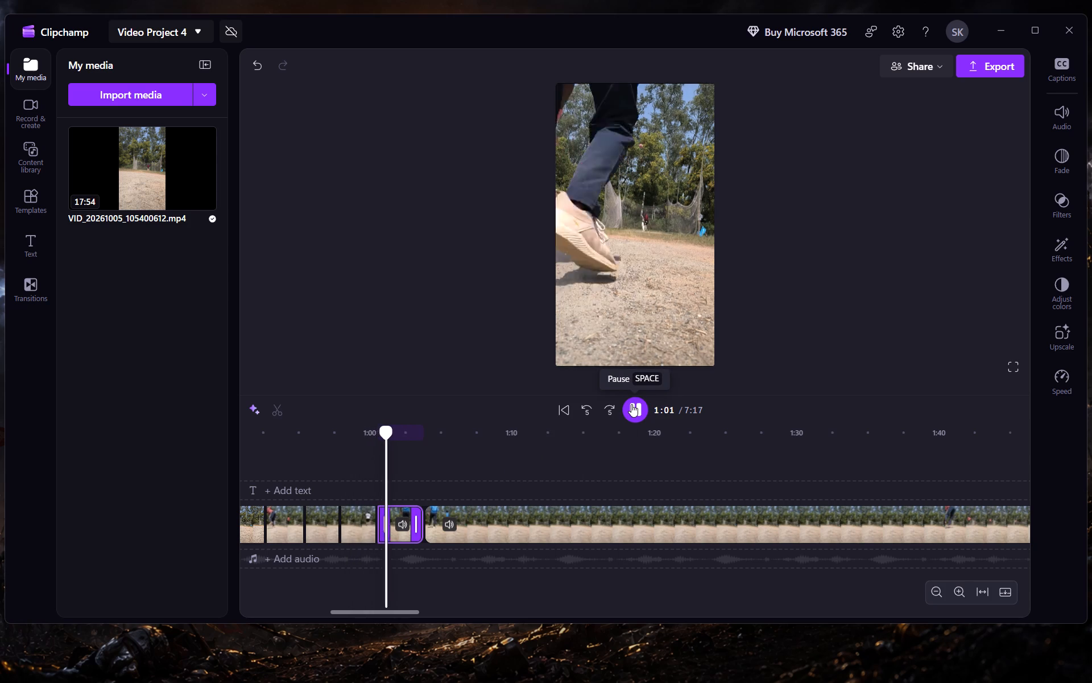
pyautogui.click(631, 404)
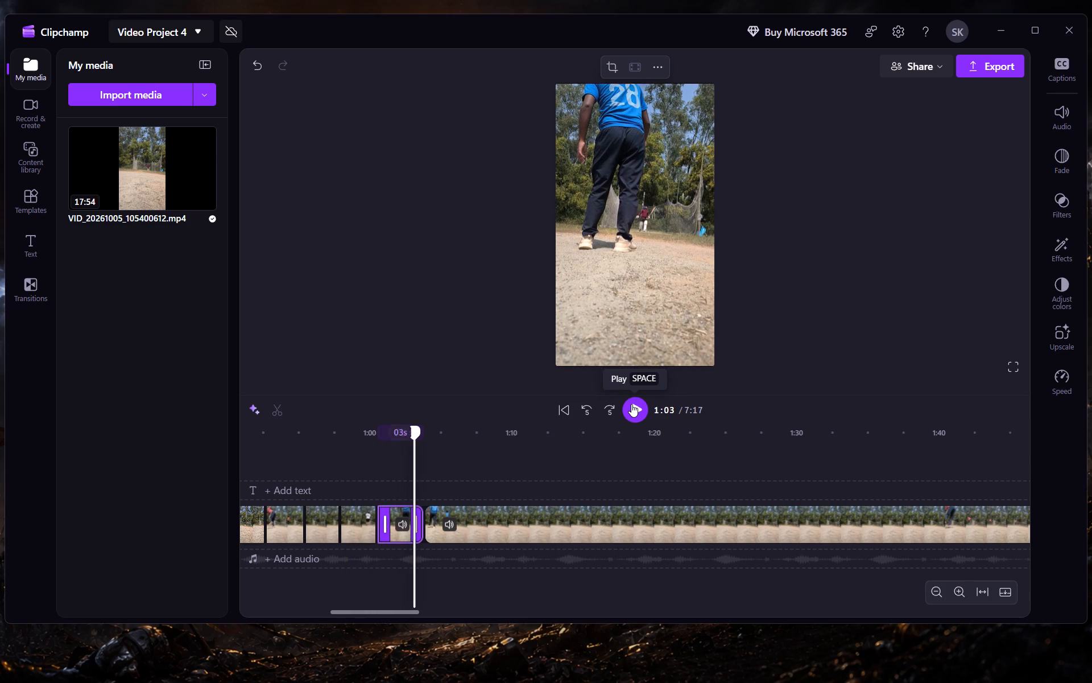
pyautogui.click(631, 404)
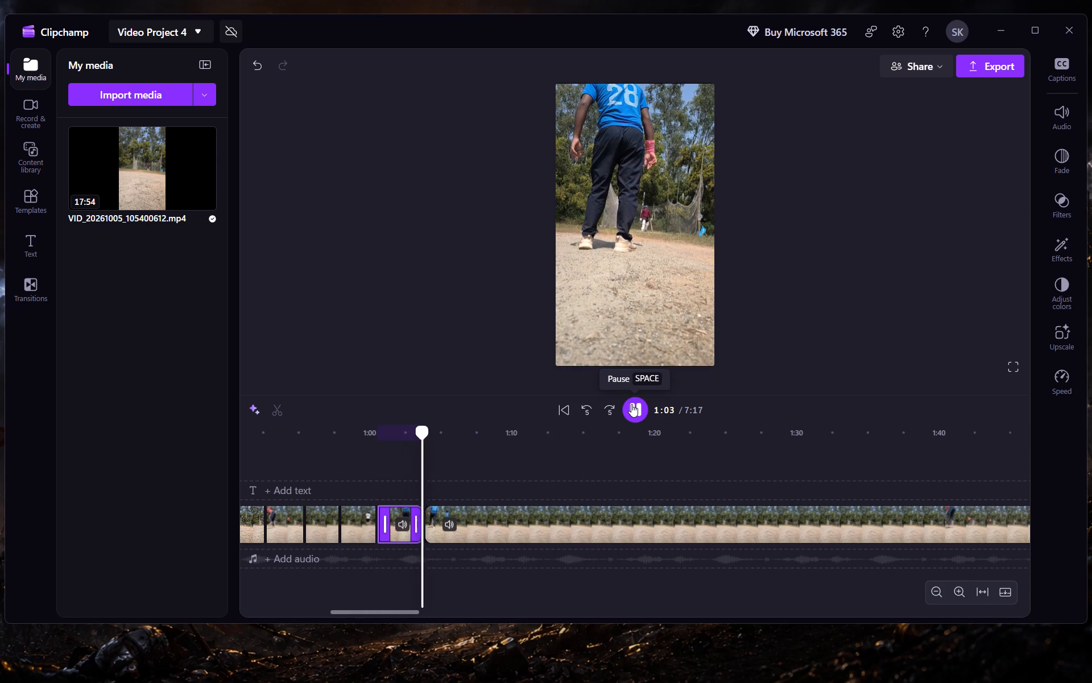
# Find the orange-shirted bowler's run-up and split the clip at 1:40, just before the bowler enters the frame.
pyautogui.click(608, 405)
pyautogui.click(608, 405)
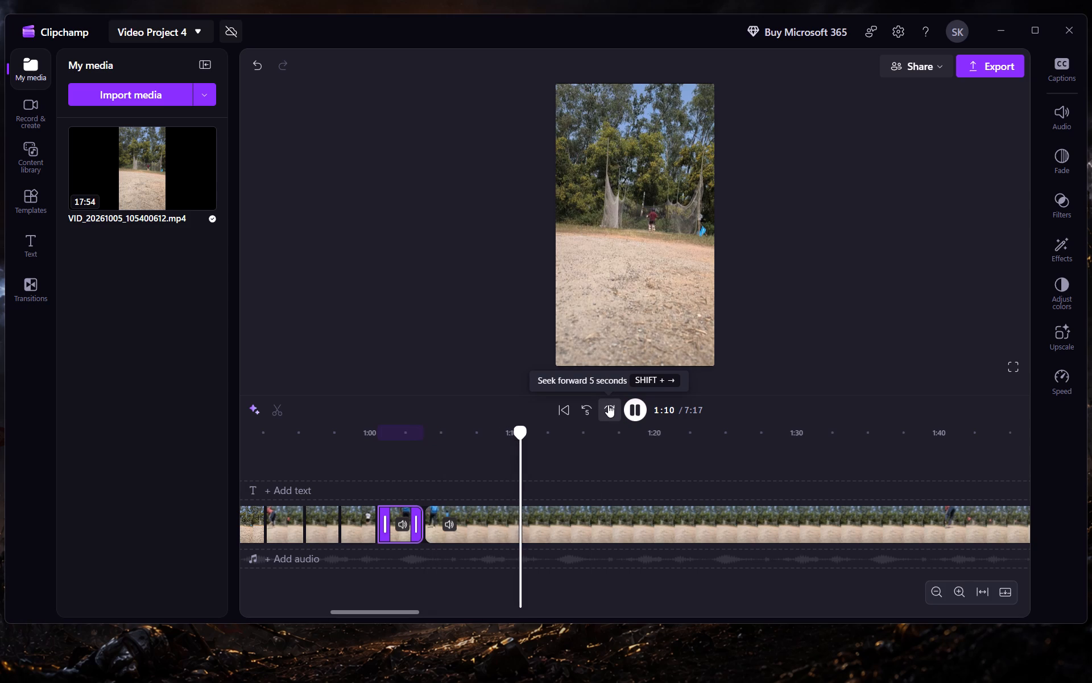
pyautogui.click(608, 405)
pyautogui.click(608, 405)
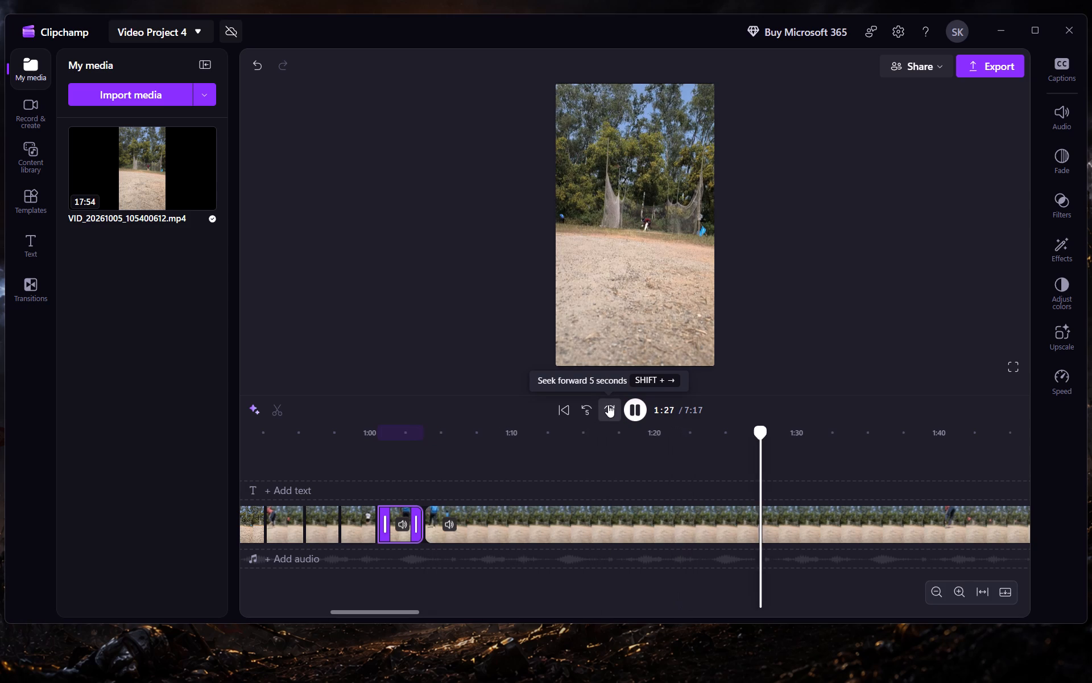
pyautogui.hscroll(-4, 628, 449)
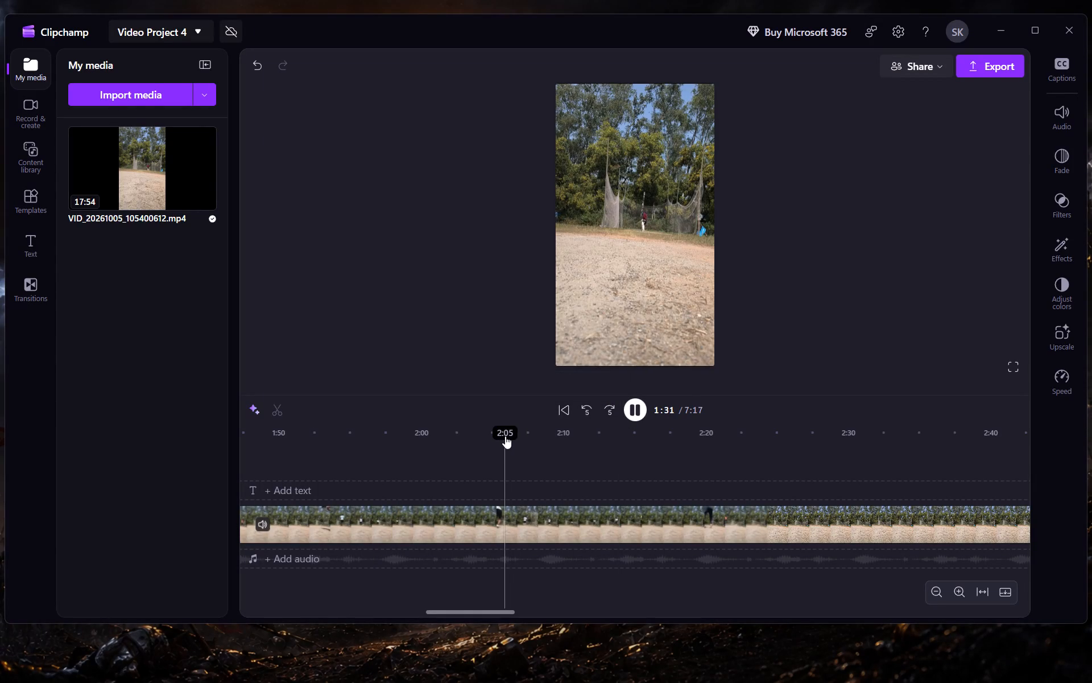
pyautogui.hscroll(2, 505, 436)
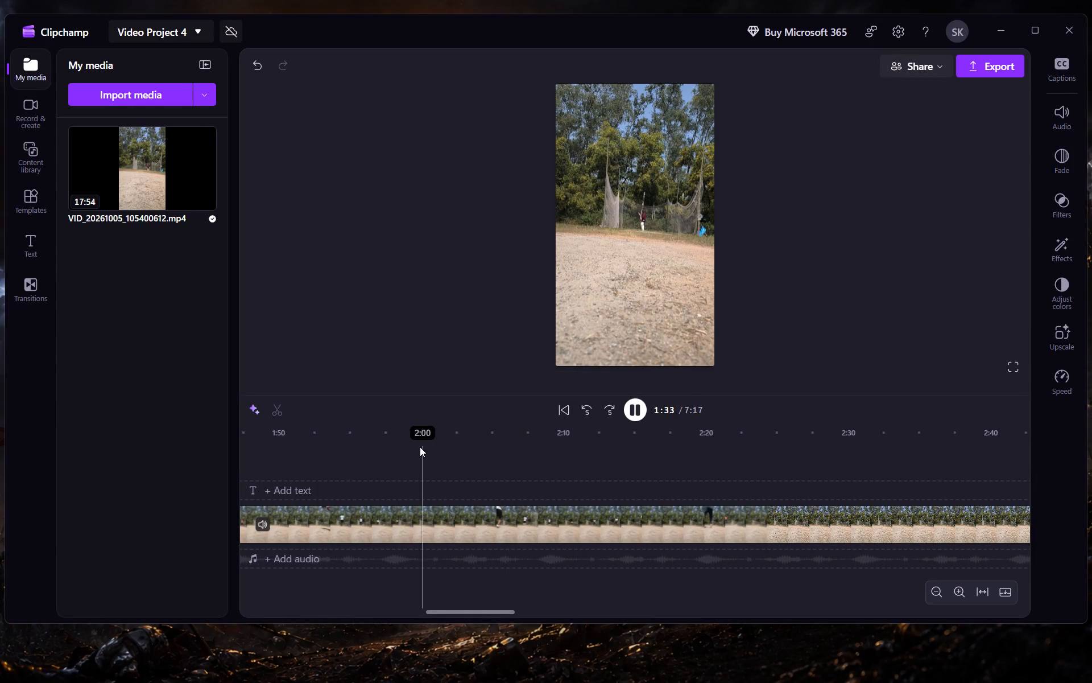
pyautogui.hscroll(2, 419, 448)
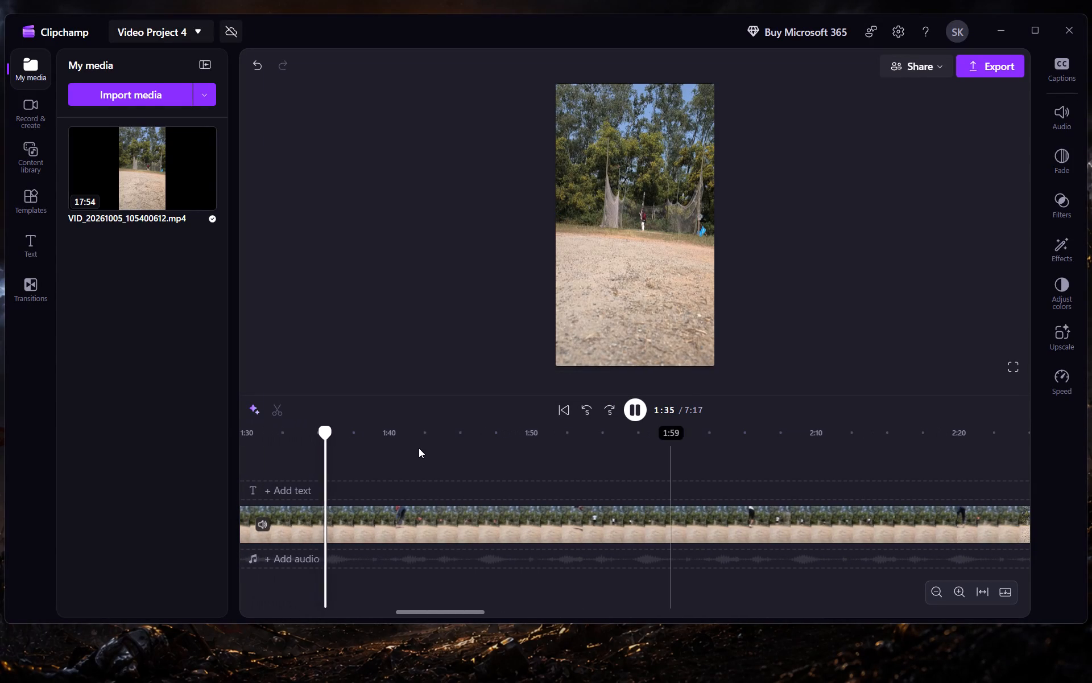
pyautogui.click(606, 402)
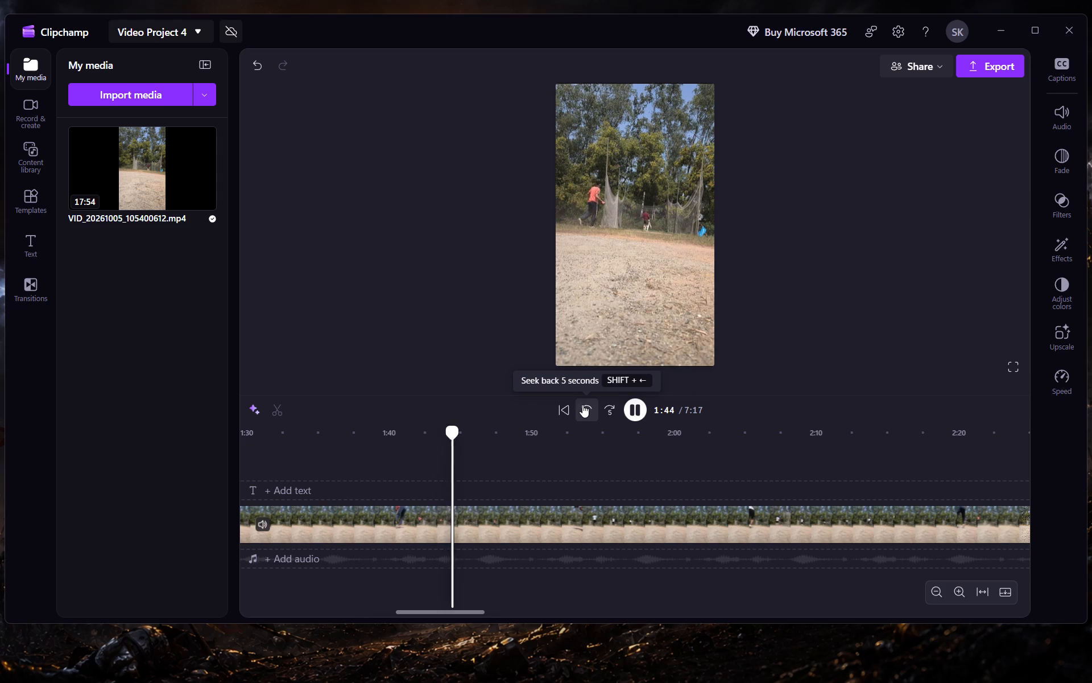
pyautogui.click(582, 405)
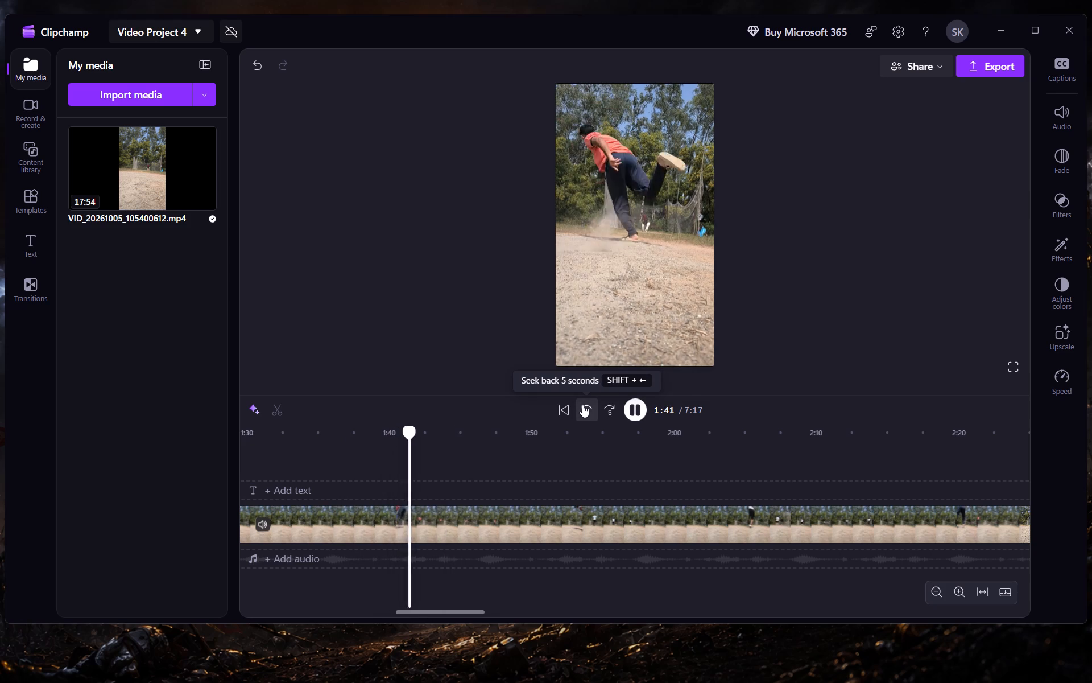
pyautogui.click(582, 405)
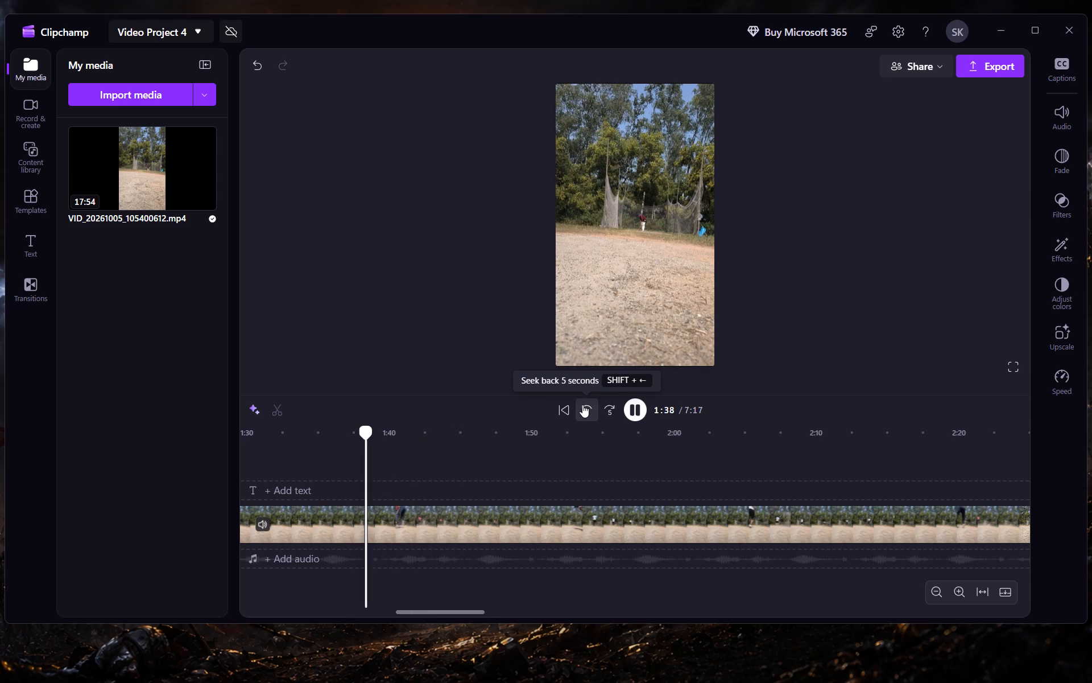
pyautogui.click(630, 407)
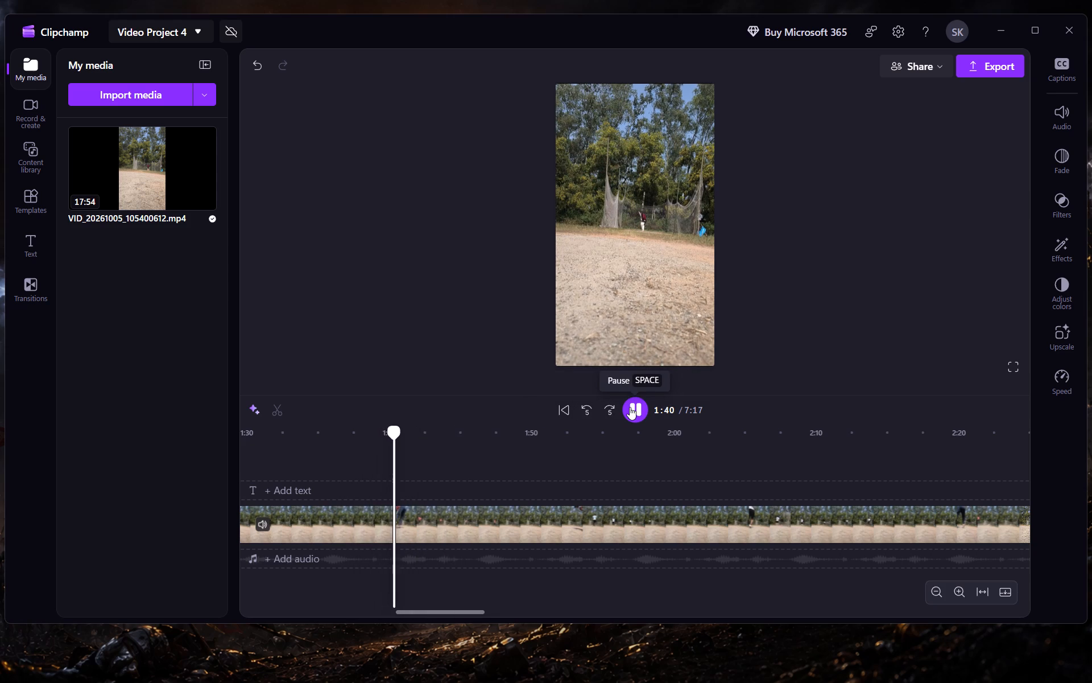
pyautogui.click(630, 407)
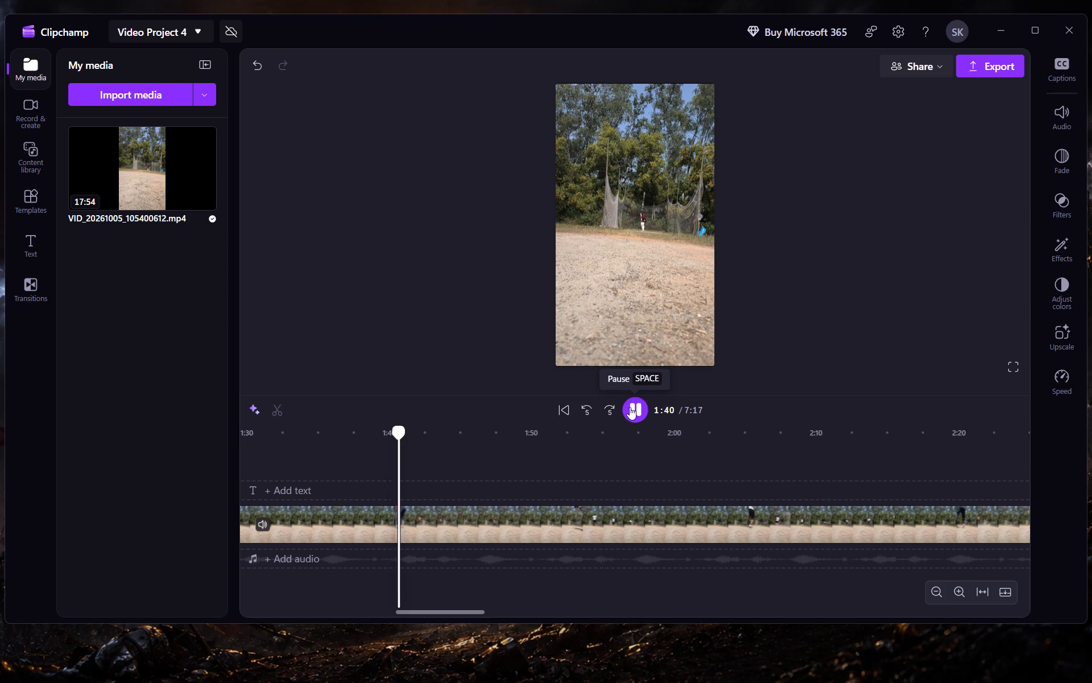
pyautogui.click(630, 407)
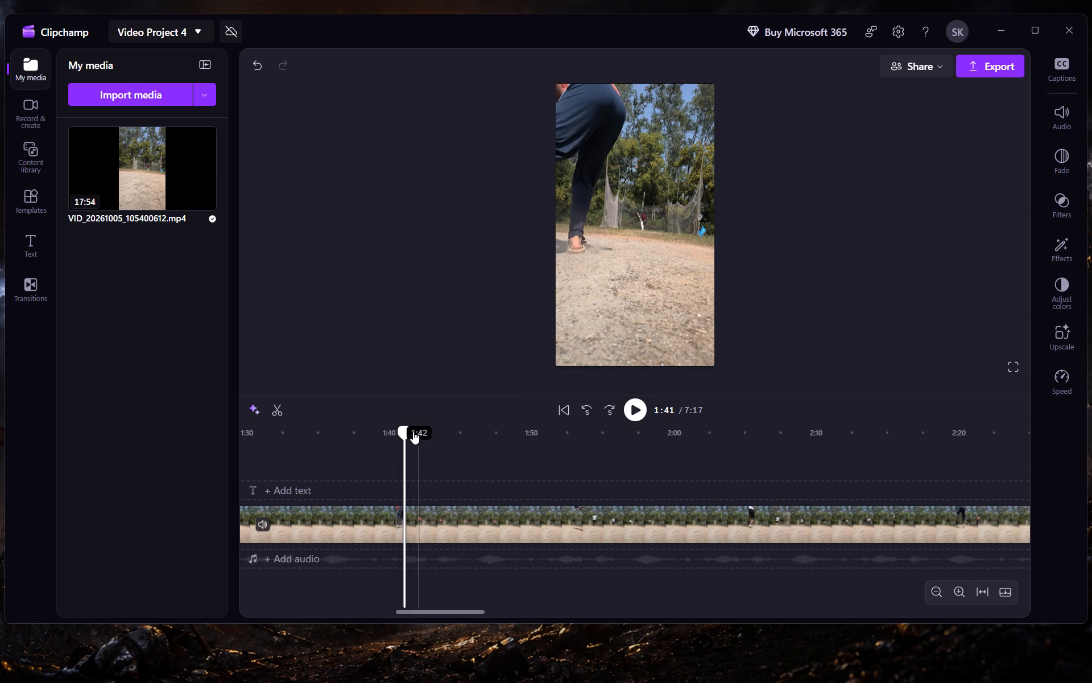
pyautogui.moveTo(402, 425); pyautogui.dragTo(392, 430)
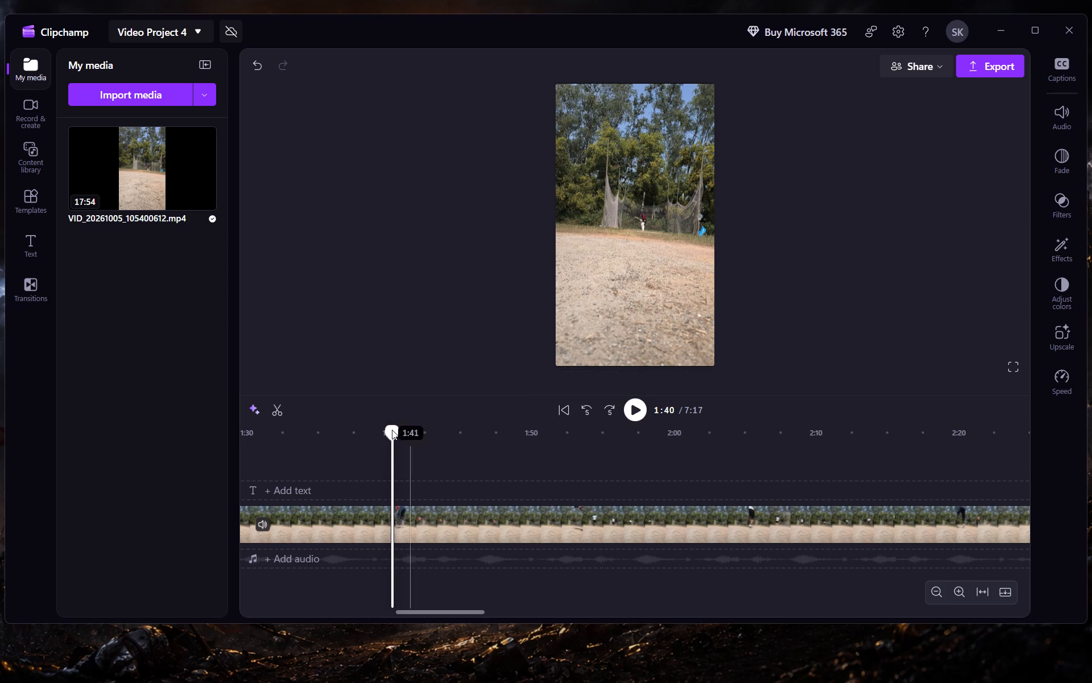
pyautogui.click(279, 410)
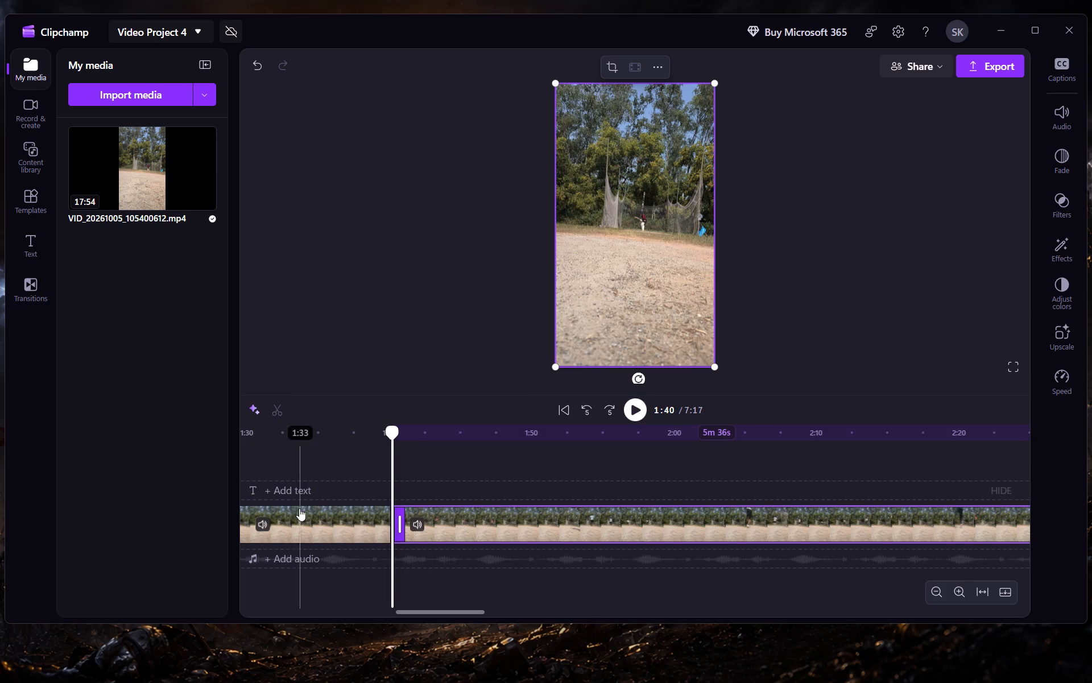
# Delete the idle clip between the number 28 delivery and the 1:40 cut, and close the gap it leaves.
pyautogui.rightClick(295, 519)
pyautogui.click(333, 295)
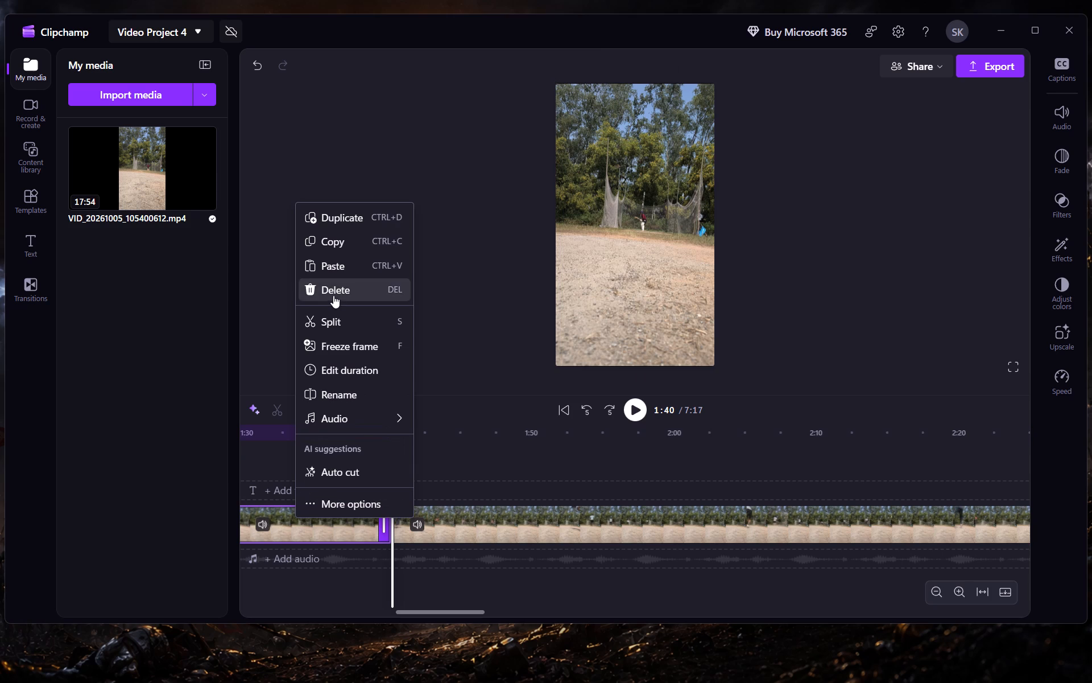
pyautogui.click(318, 523)
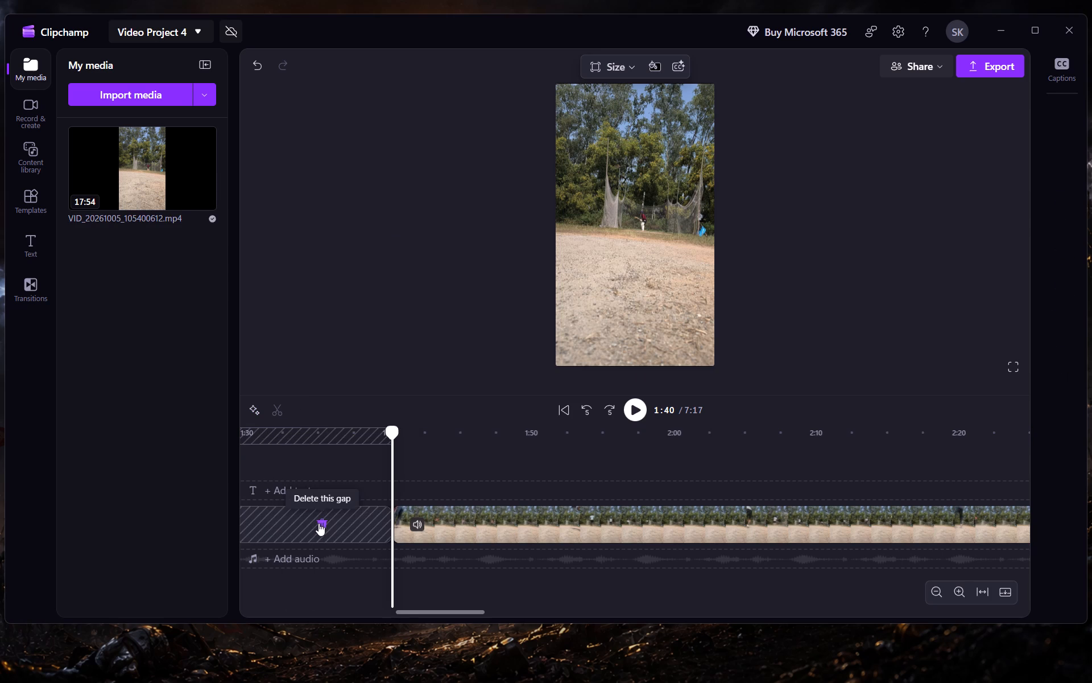
# Play the orange-shirted bowler's delivery from 1:03 and split the clip just after it at 1:06.
pyautogui.hscroll(1, 343, 429)
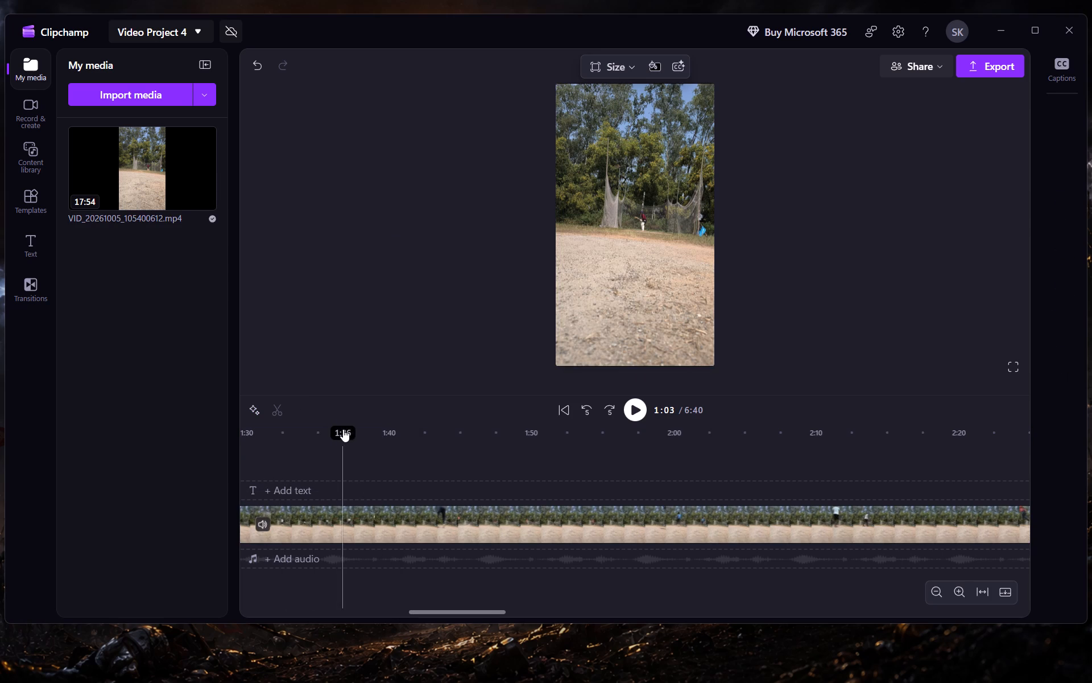
pyautogui.hscroll(2, 343, 429)
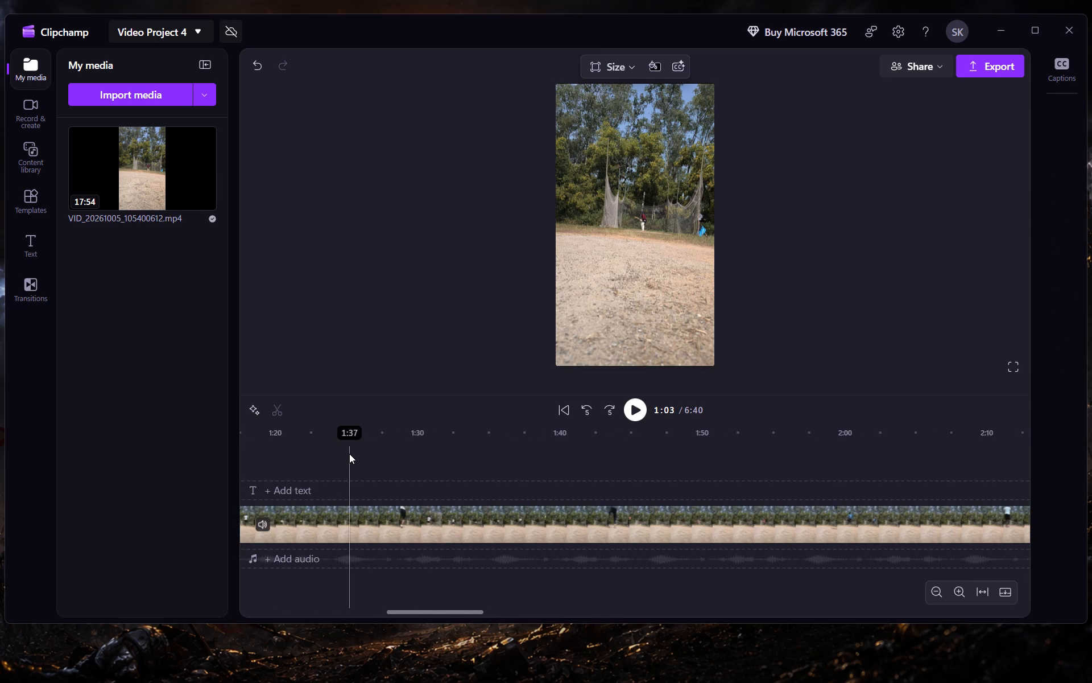
pyautogui.hscroll(3, 349, 454)
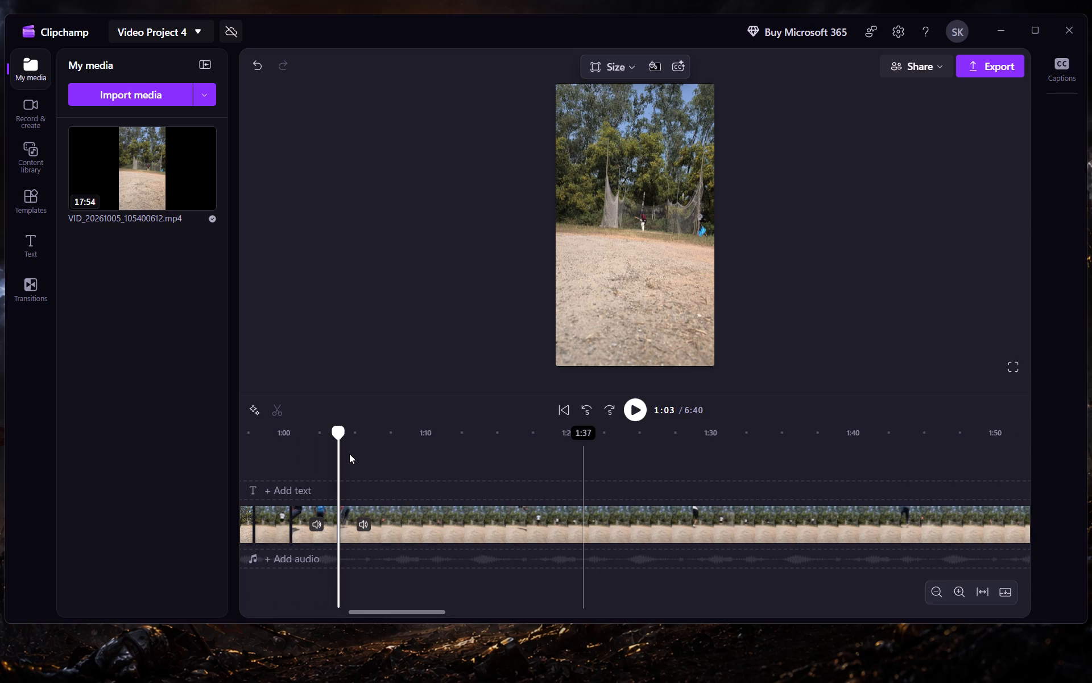
pyautogui.click(630, 402)
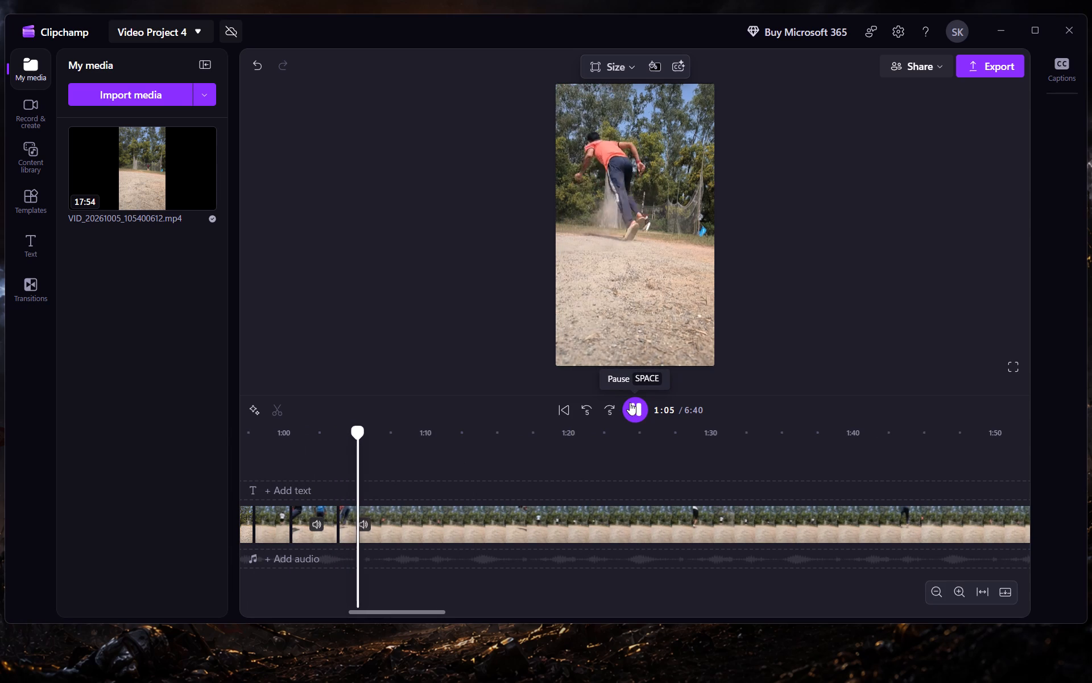
pyautogui.click(630, 402)
pyautogui.click(630, 402)
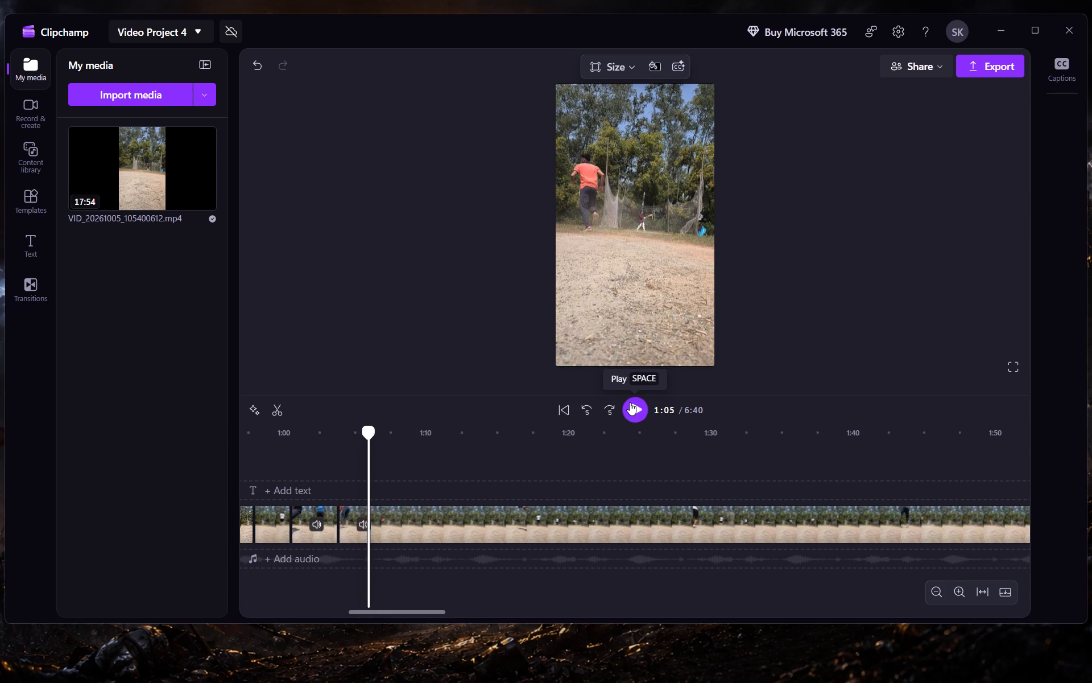
pyautogui.click(630, 402)
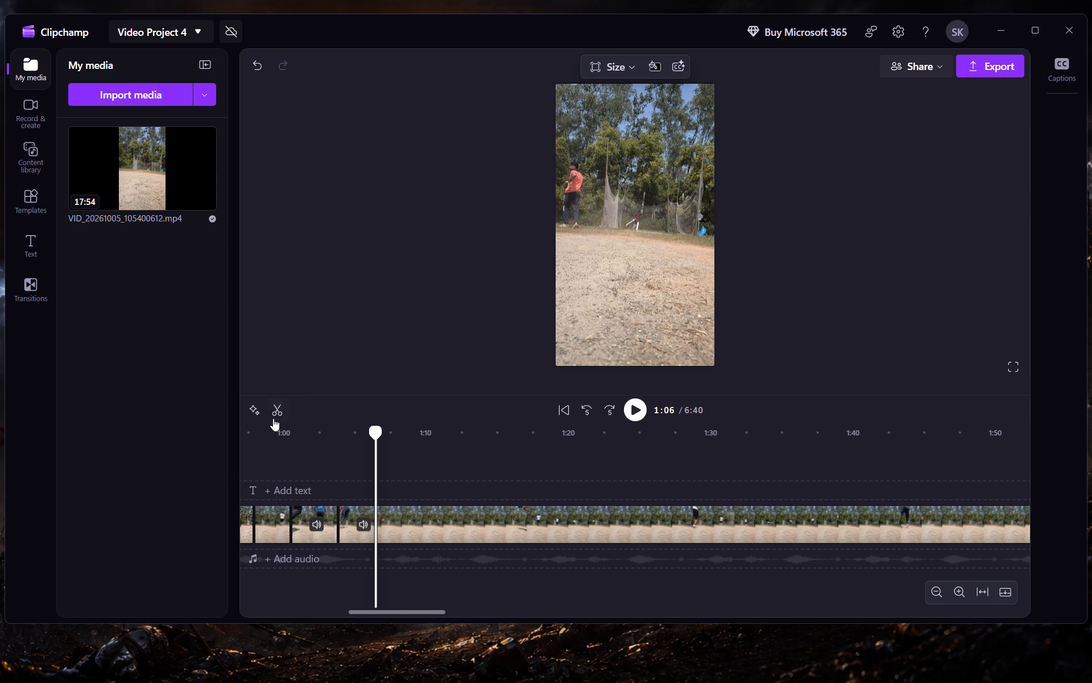
pyautogui.click(278, 413)
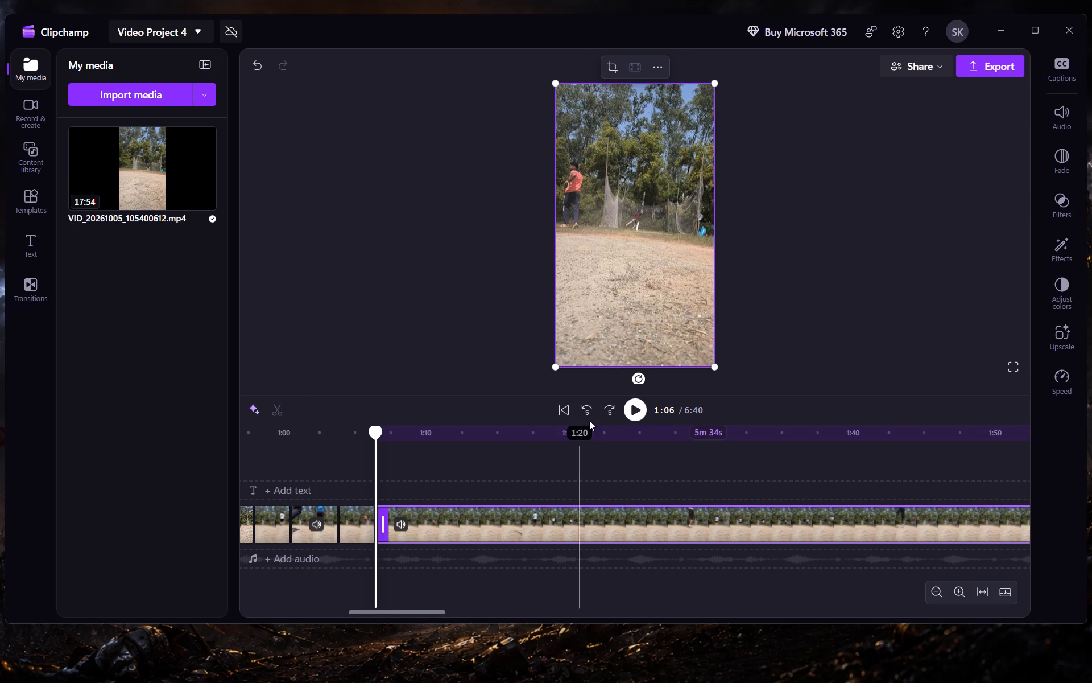
# Find the light-blue-shirted bowler's run-up and split the clip at 1:15, just before the bowler enters the frame.
pyautogui.click(607, 406)
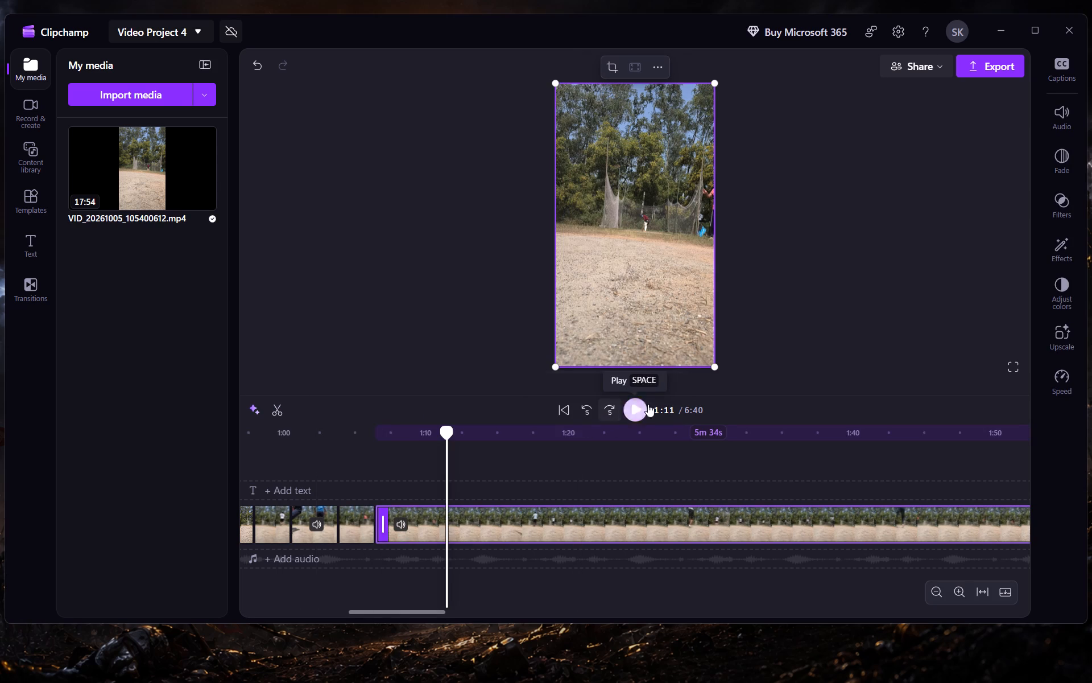
pyautogui.click(639, 409)
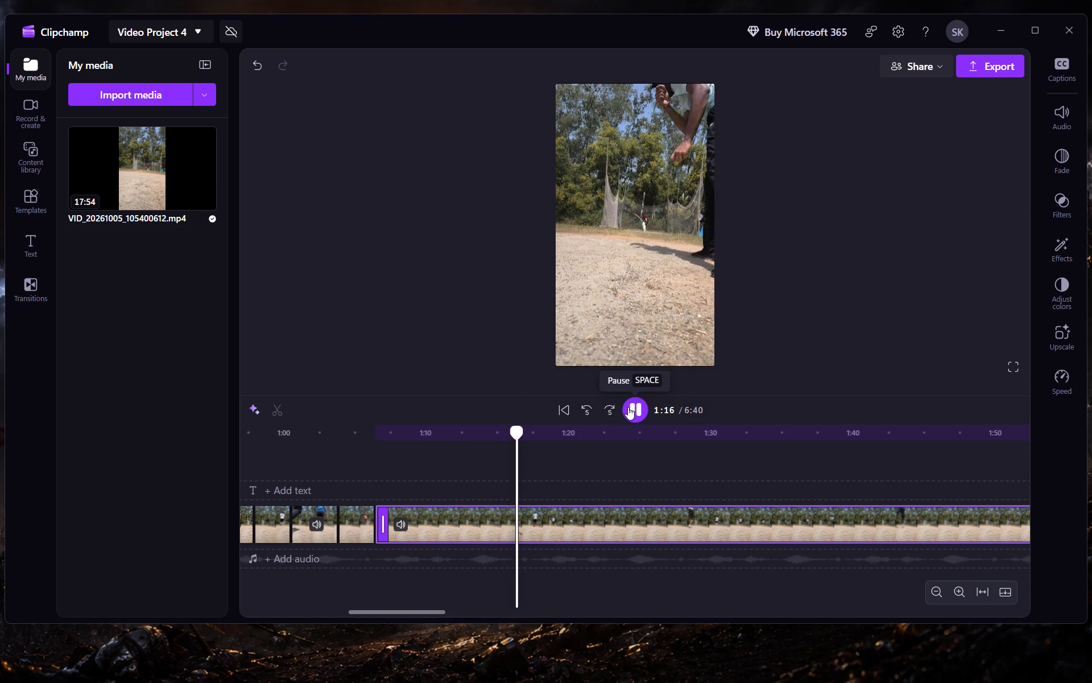
pyautogui.click(628, 407)
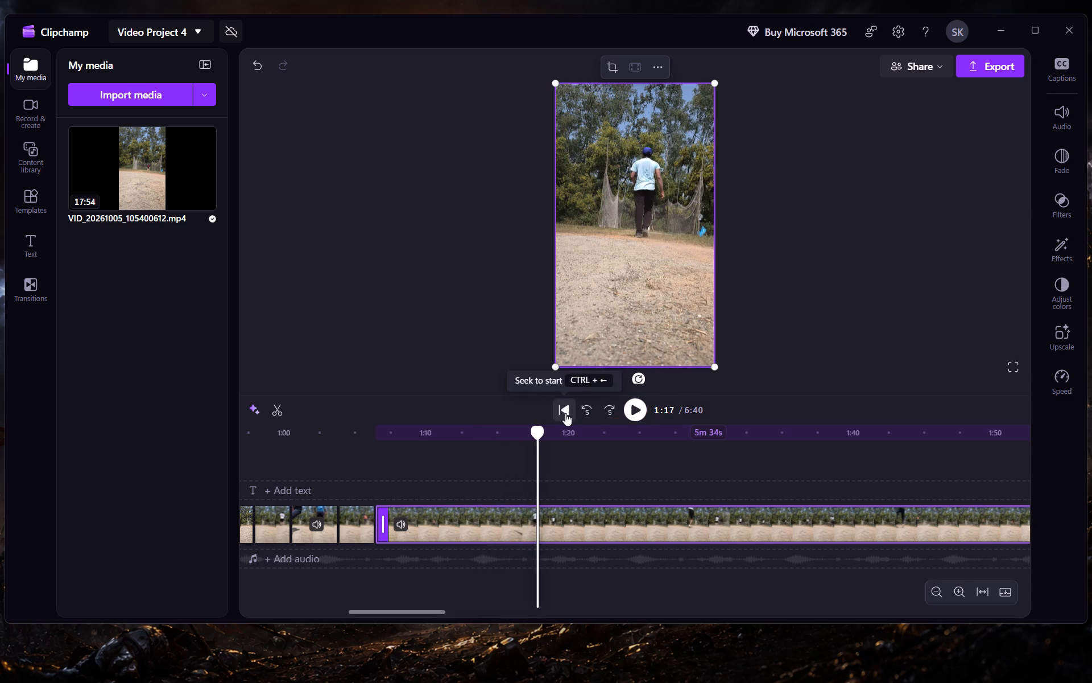
pyautogui.moveTo(540, 427); pyautogui.dragTo(506, 433)
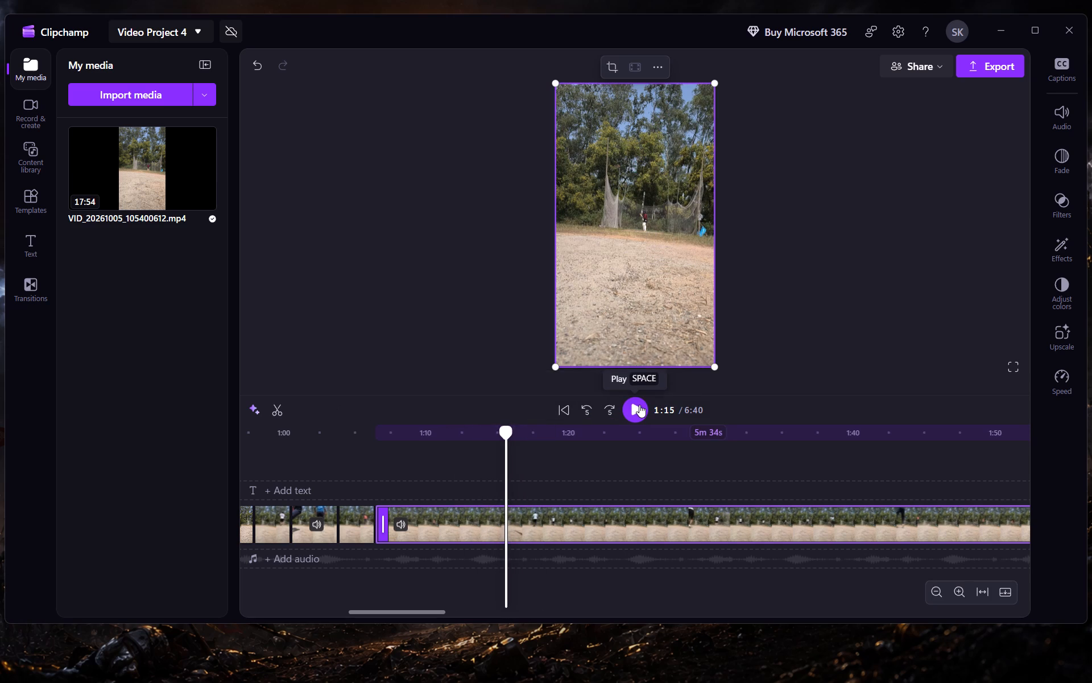
pyautogui.click(639, 405)
pyautogui.click(639, 405)
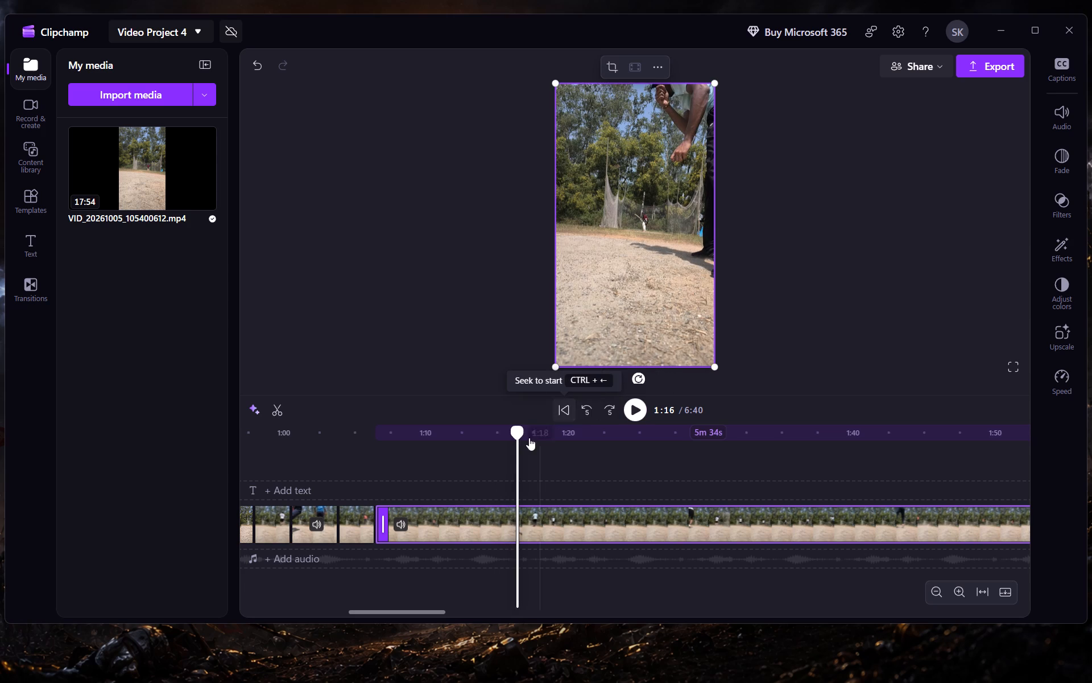
pyautogui.moveTo(515, 433); pyautogui.dragTo(503, 433)
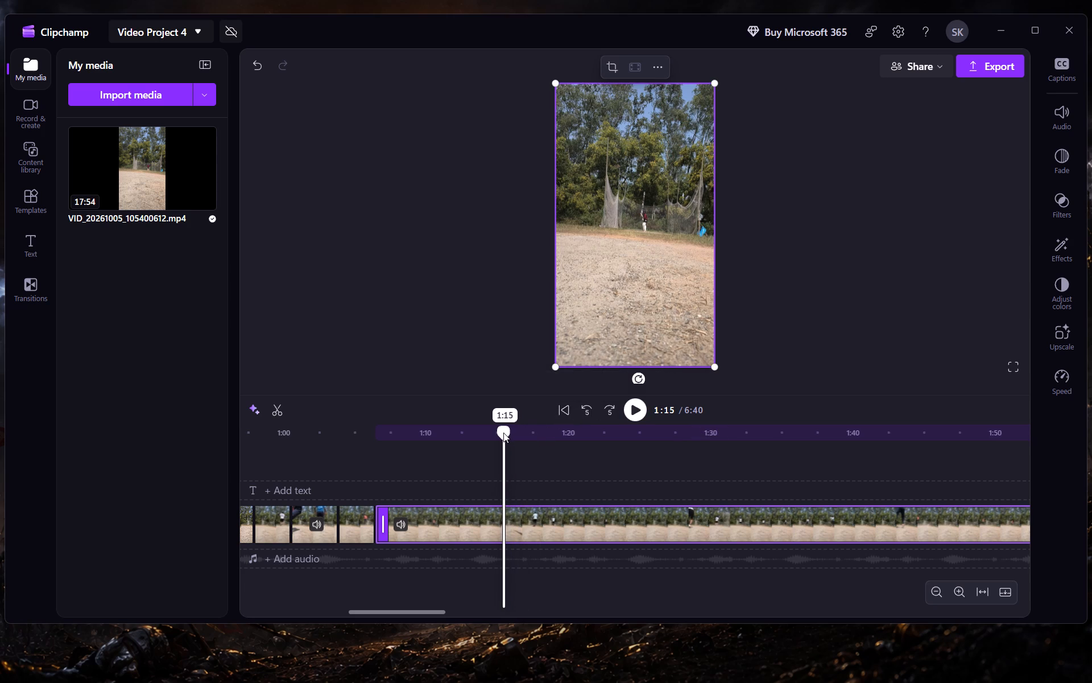
pyautogui.click(278, 408)
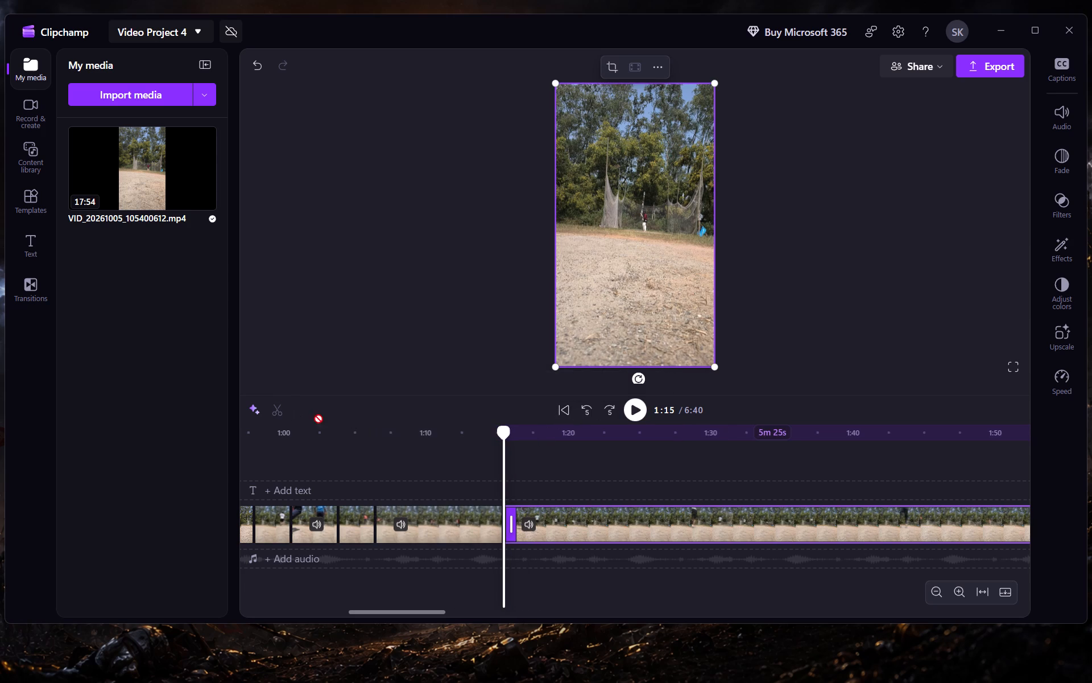
# Delete the idle clip between the 1:06 and 1:15 cuts, and close the gap it leaves.
pyautogui.rightClick(430, 510)
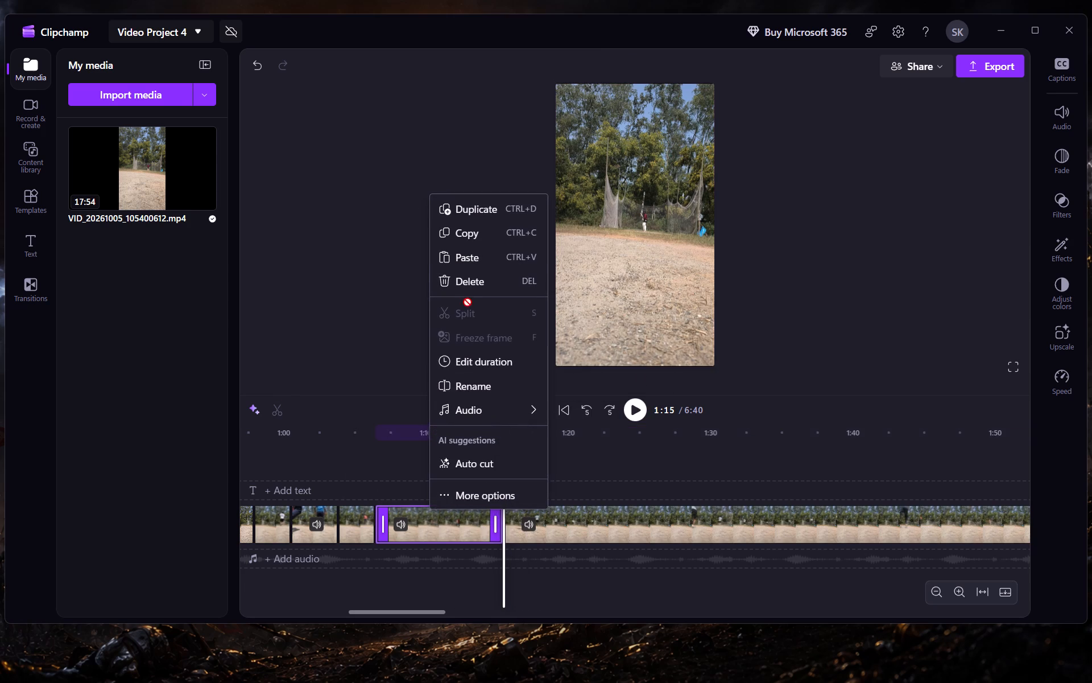
pyautogui.click(468, 286)
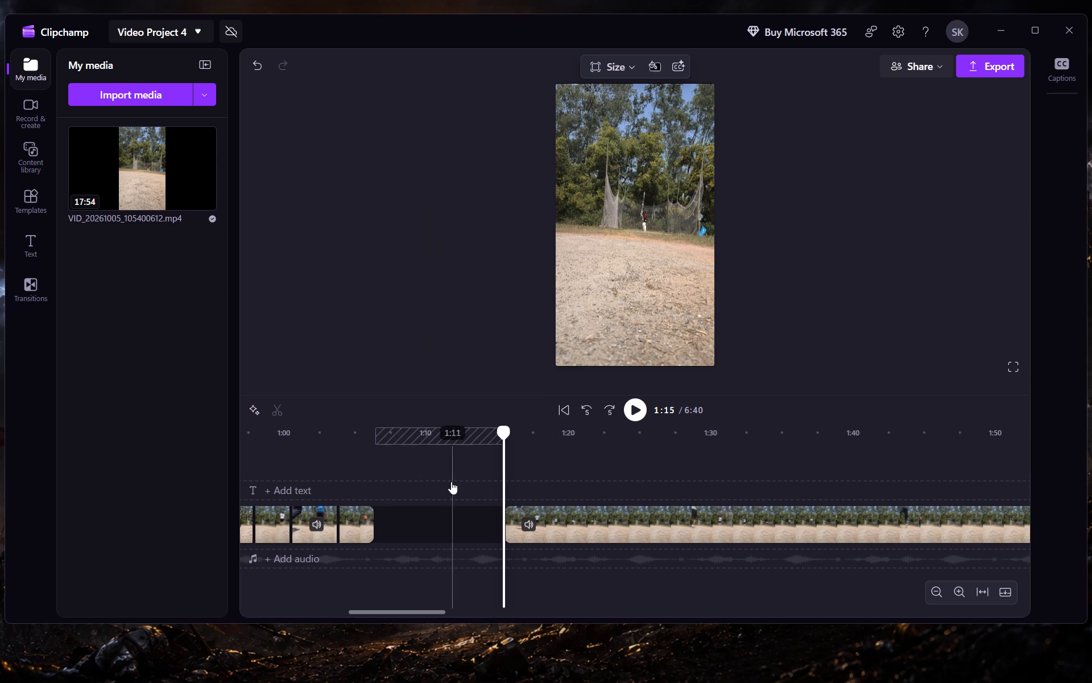
pyautogui.click(436, 518)
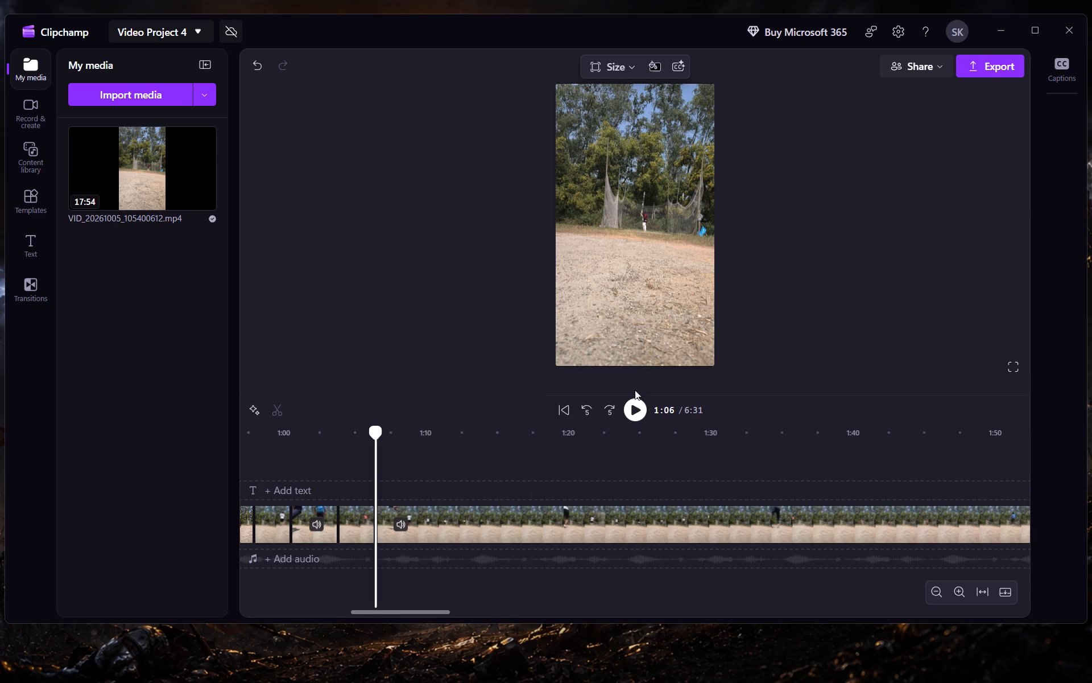
# Play the light-blue-shirted bowler's delivery from 1:06 and split the clip just after it at 1:09.
pyautogui.click(631, 408)
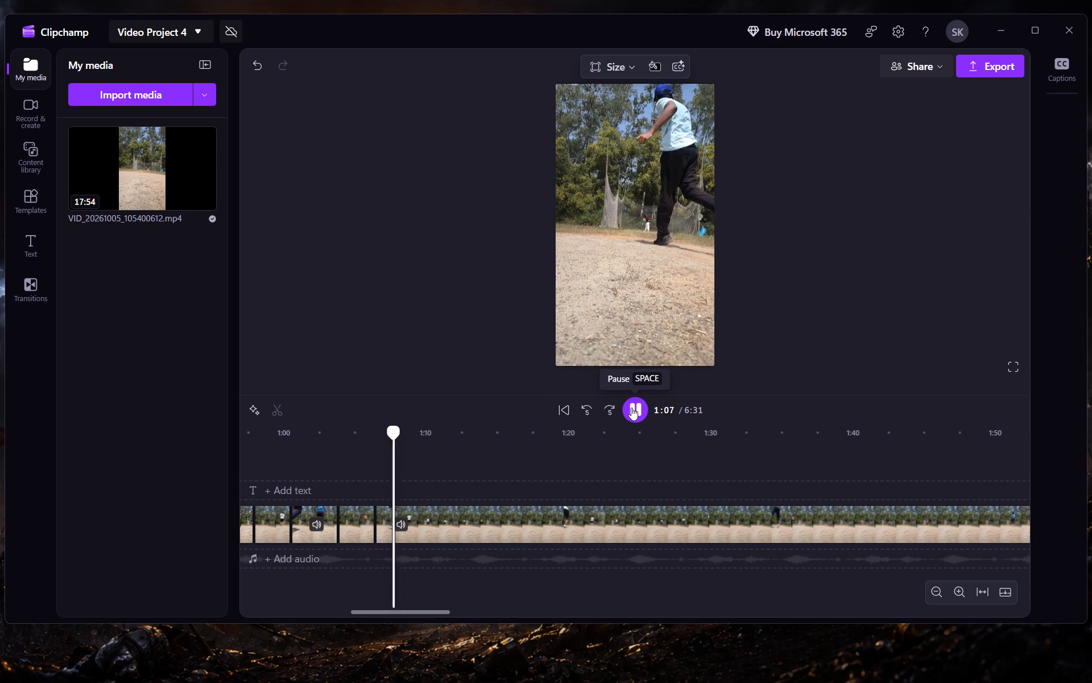
pyautogui.click(631, 408)
pyautogui.click(631, 408)
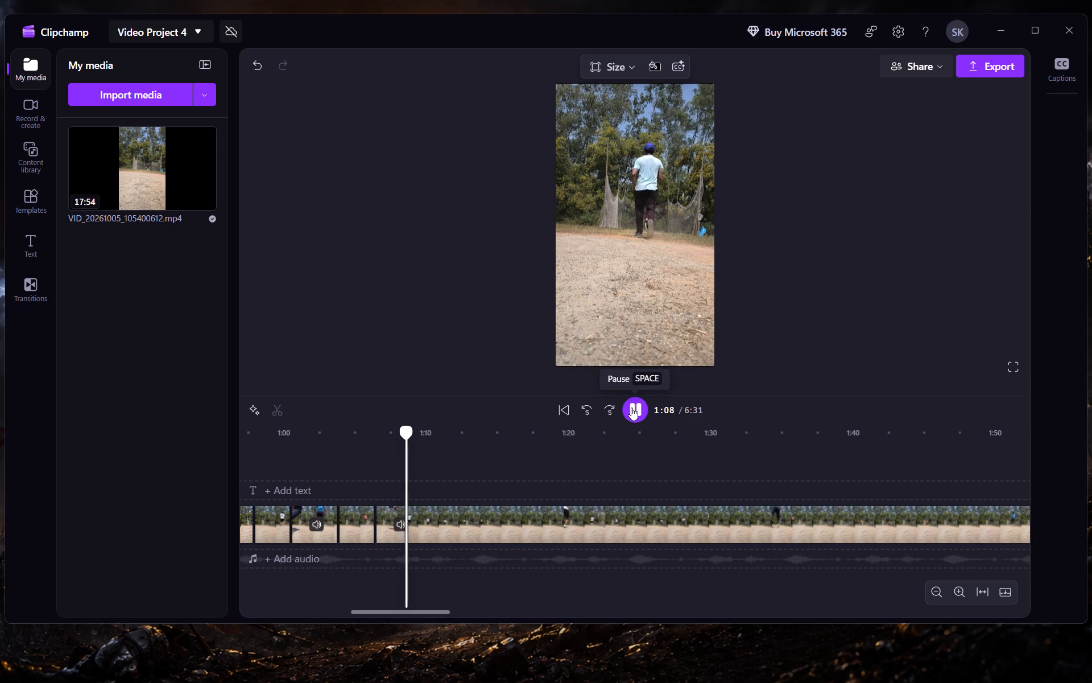
pyautogui.click(631, 408)
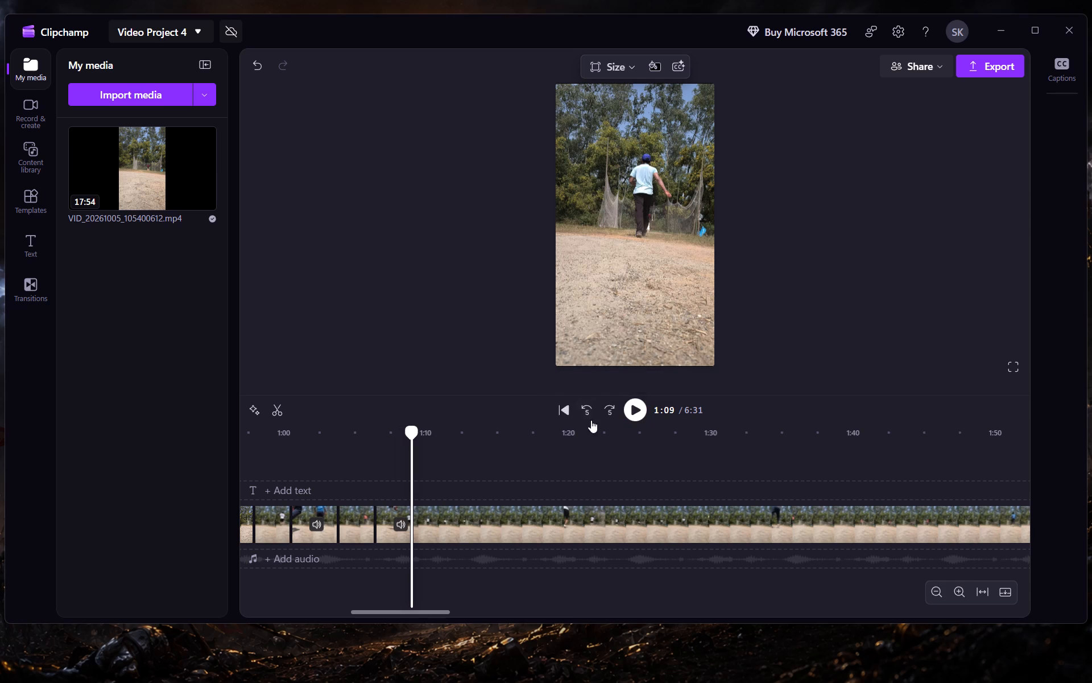
pyautogui.click(632, 401)
pyautogui.click(632, 401)
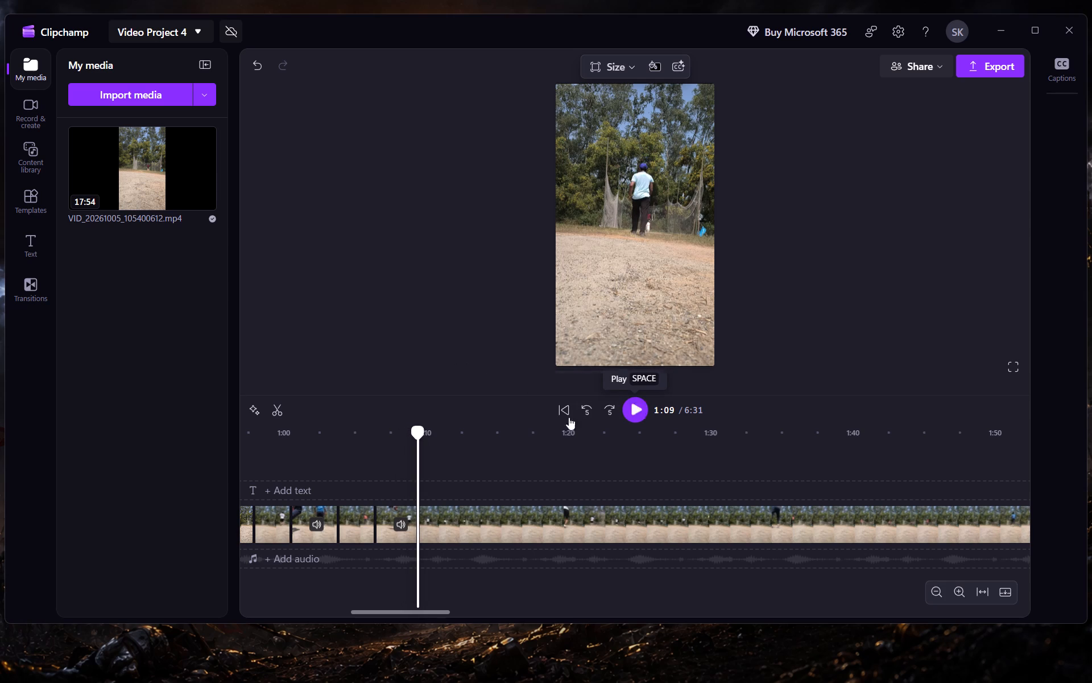
pyautogui.moveTo(420, 429); pyautogui.dragTo(417, 429)
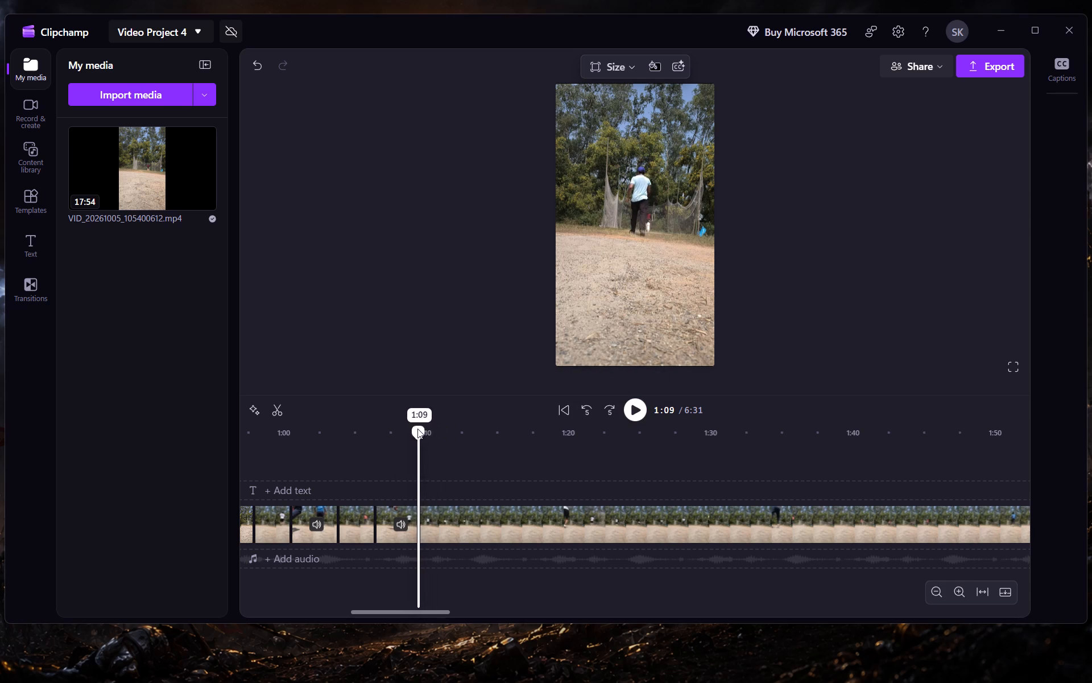
pyautogui.moveTo(417, 429); pyautogui.dragTo(415, 429)
pyautogui.click(273, 405)
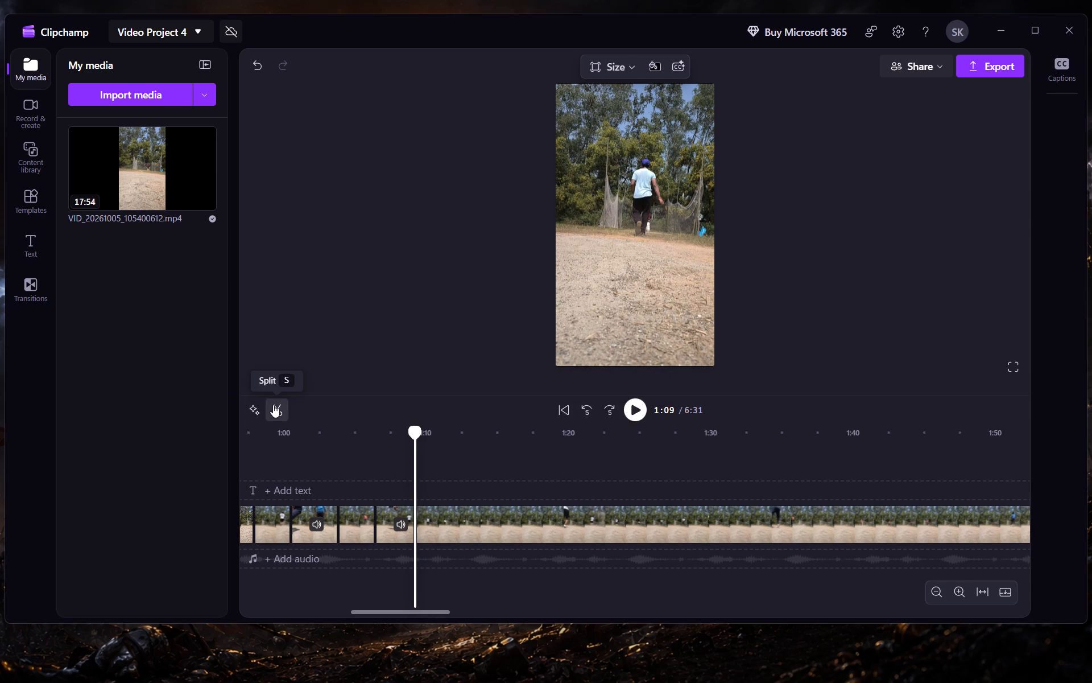
# Find the red-shirted bowler's run-up and split the clip at 1:32, just before the bowler enters the frame.
pyautogui.click(609, 407)
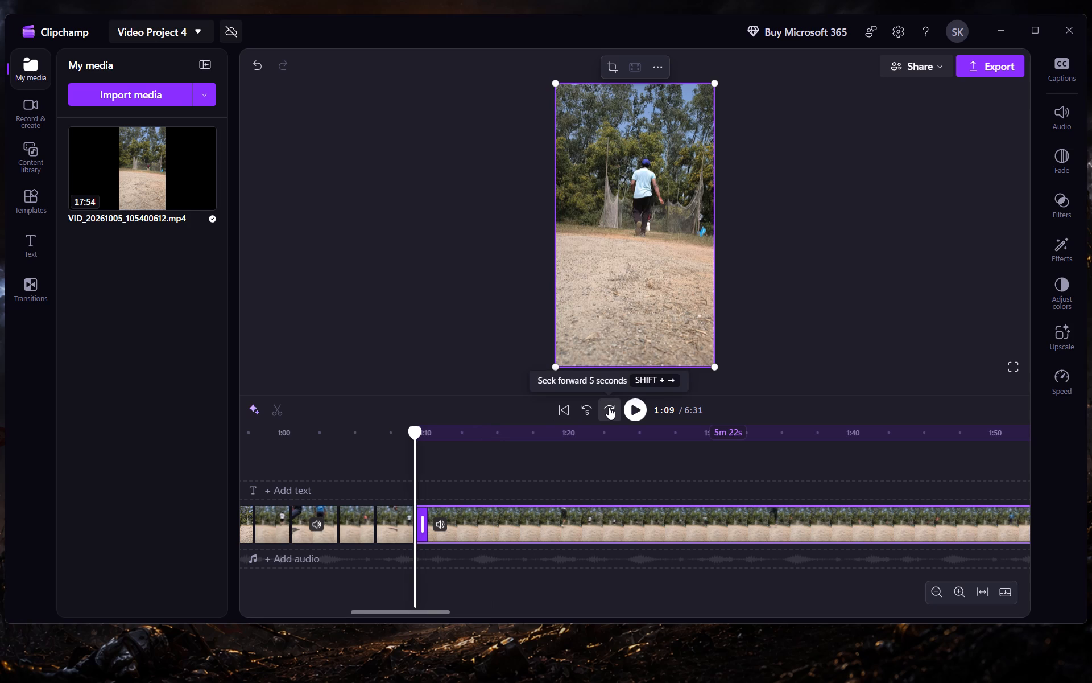
pyautogui.click(609, 407)
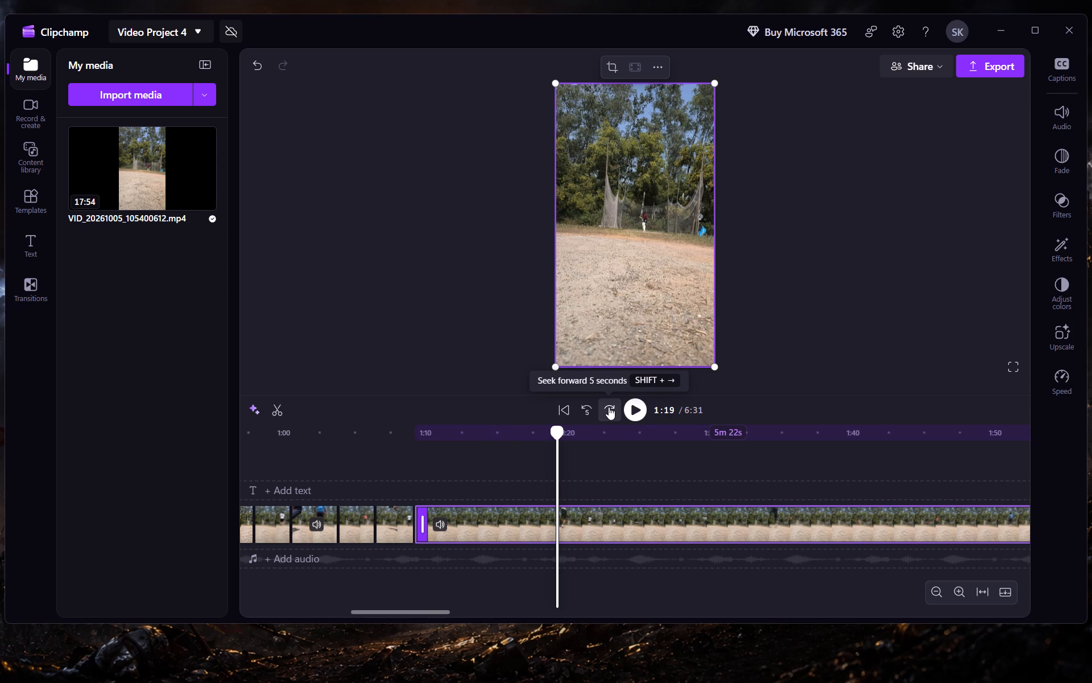
pyautogui.click(639, 414)
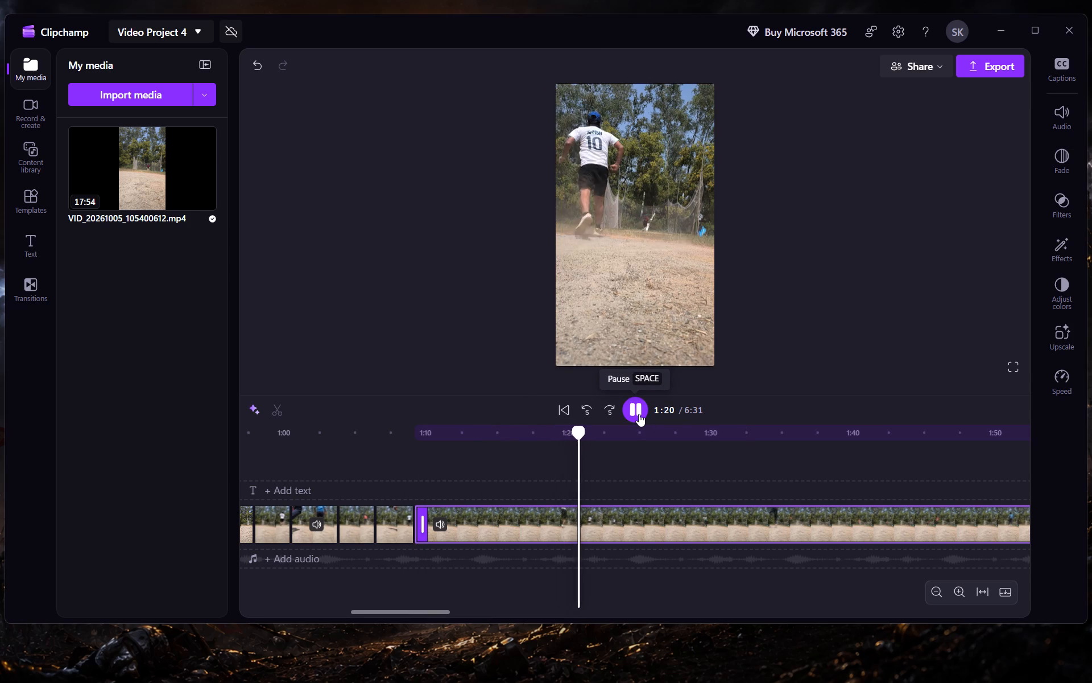
pyautogui.click(639, 414)
pyautogui.click(639, 414)
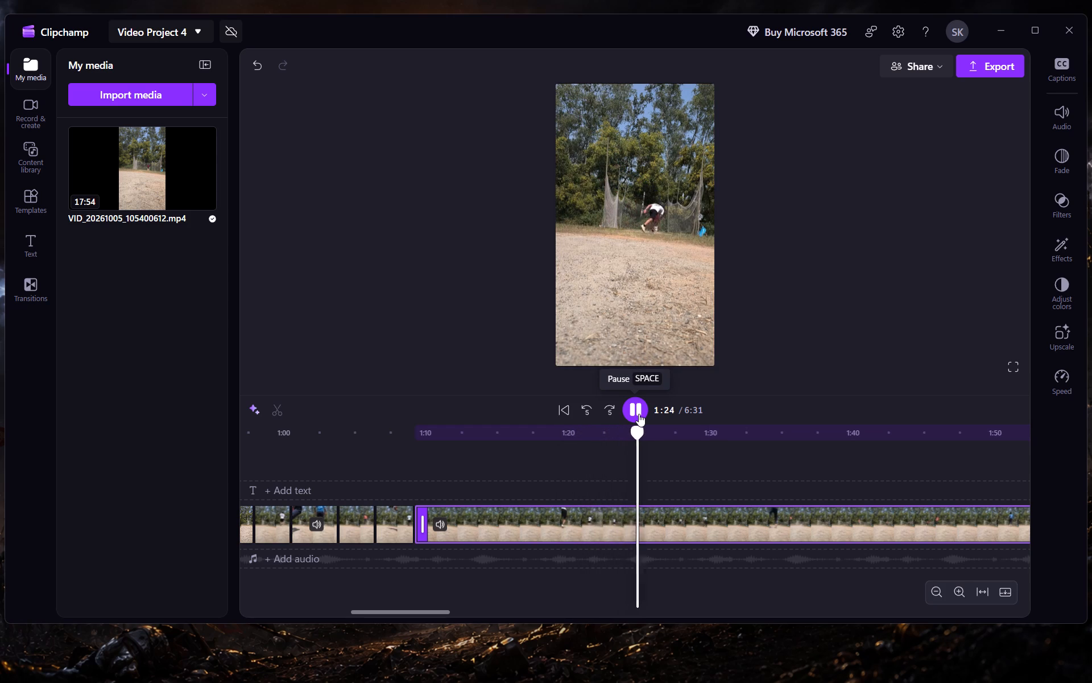
pyautogui.hscroll(-1, 706, 467)
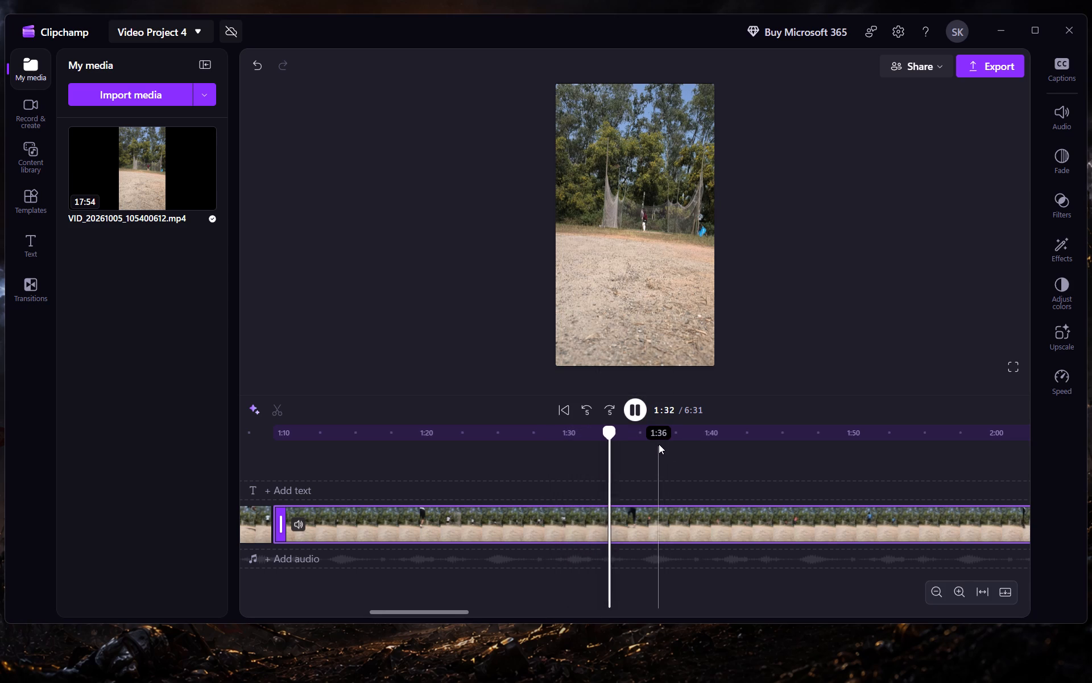
pyautogui.hscroll(-1, 659, 444)
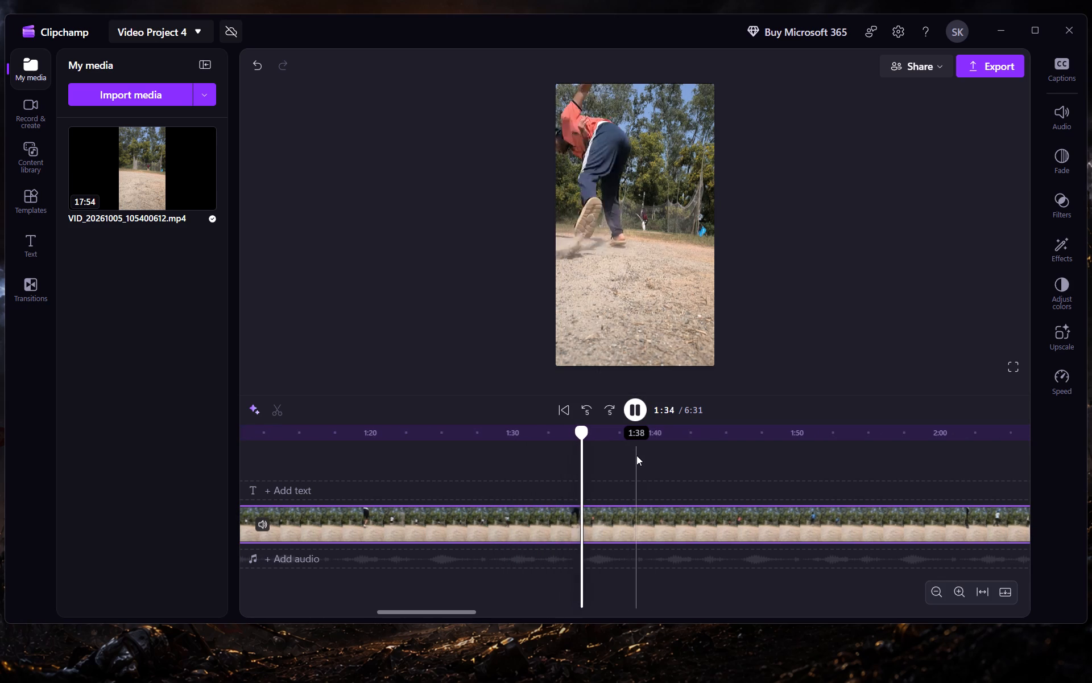
pyautogui.hscroll(-1, 636, 455)
pyautogui.click(626, 398)
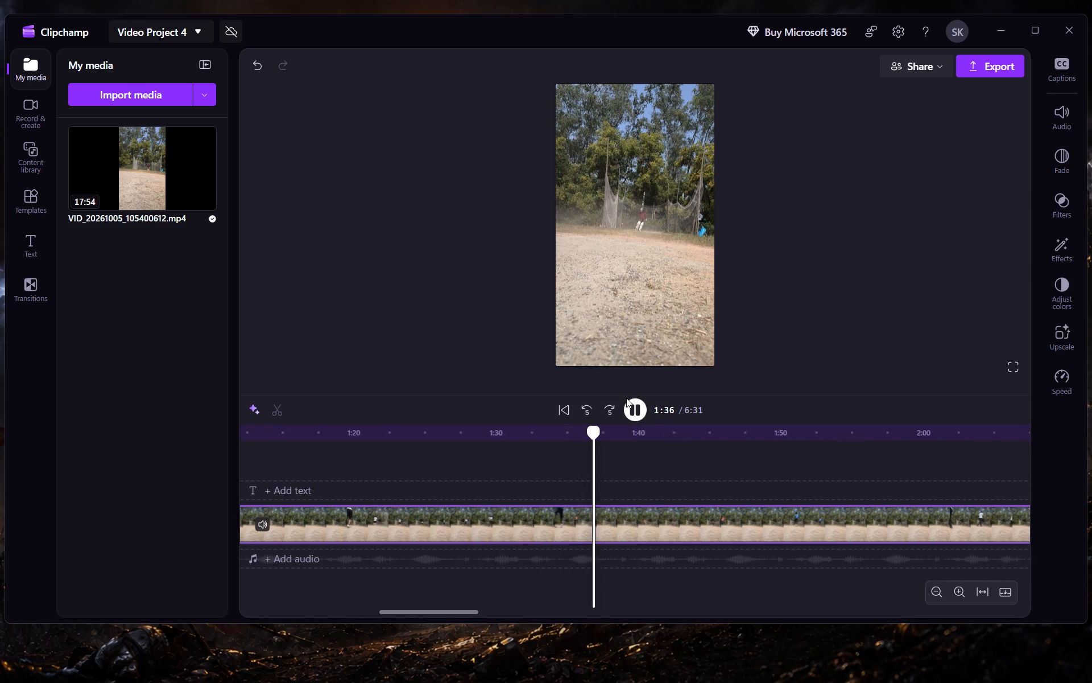
pyautogui.click(632, 406)
pyautogui.moveTo(611, 431); pyautogui.dragTo(519, 432)
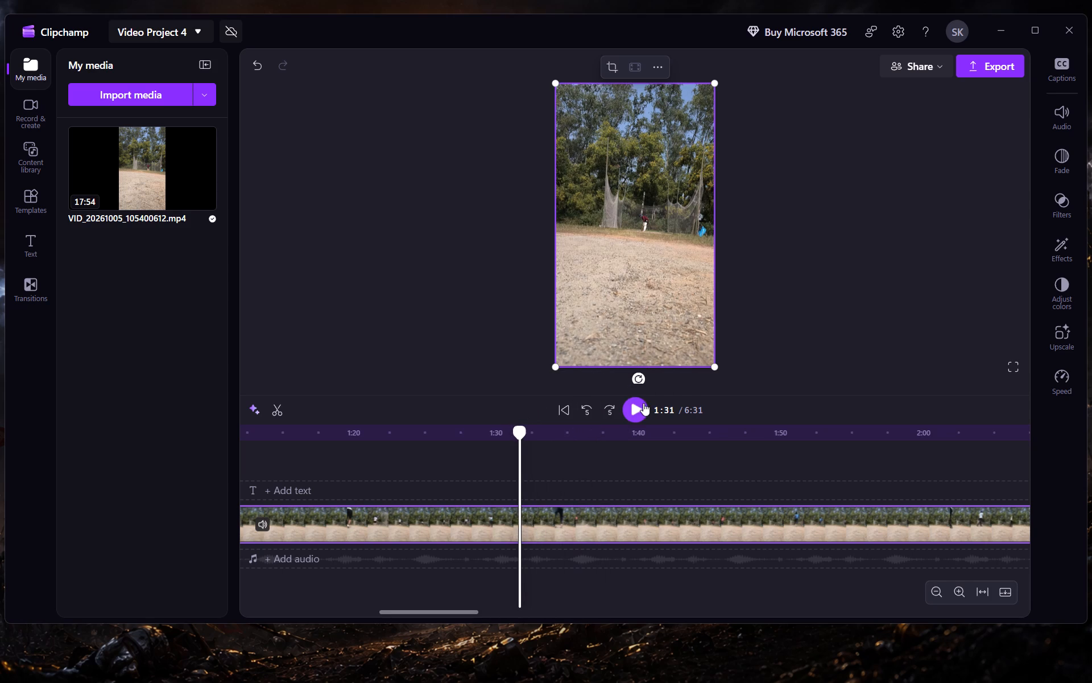
pyautogui.click(644, 403)
pyautogui.click(644, 403)
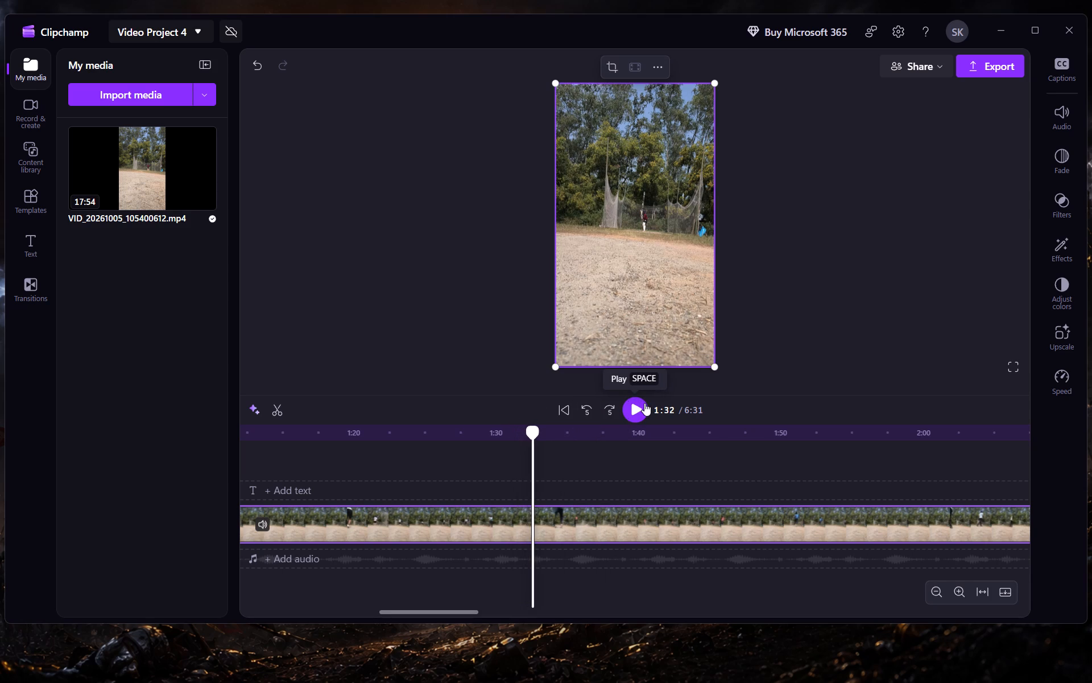
pyautogui.click(279, 412)
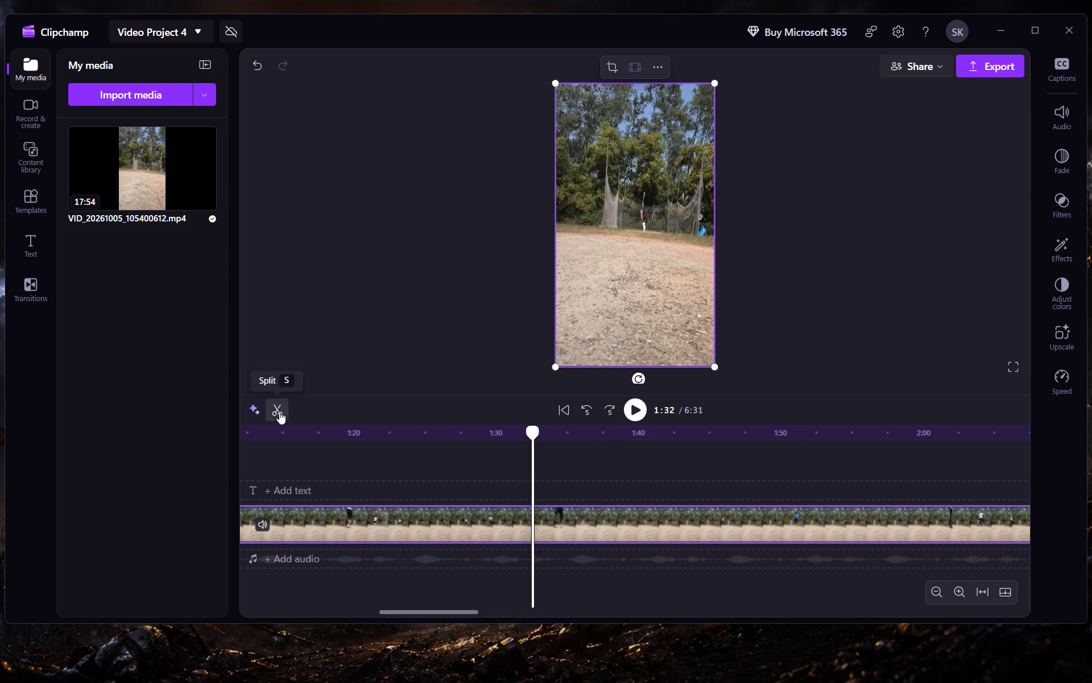
# Delete the clip between the 1:09 and 1:32 cuts, and close the gap it leaves.
pyautogui.rightClick(326, 522)
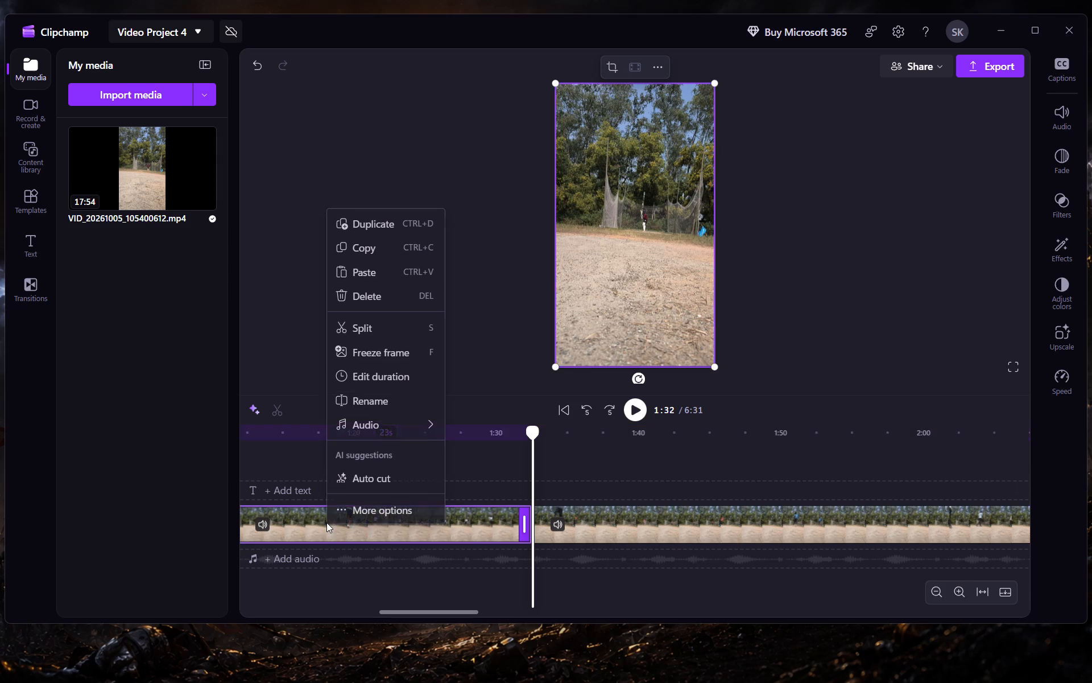
pyautogui.click(374, 293)
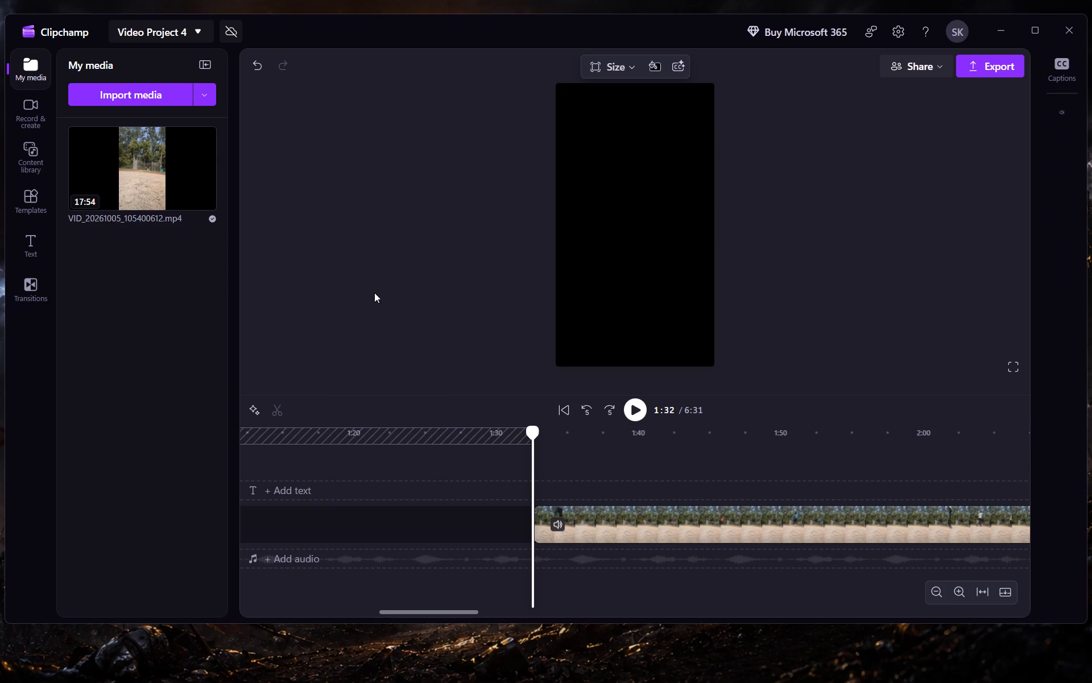
pyautogui.click(390, 525)
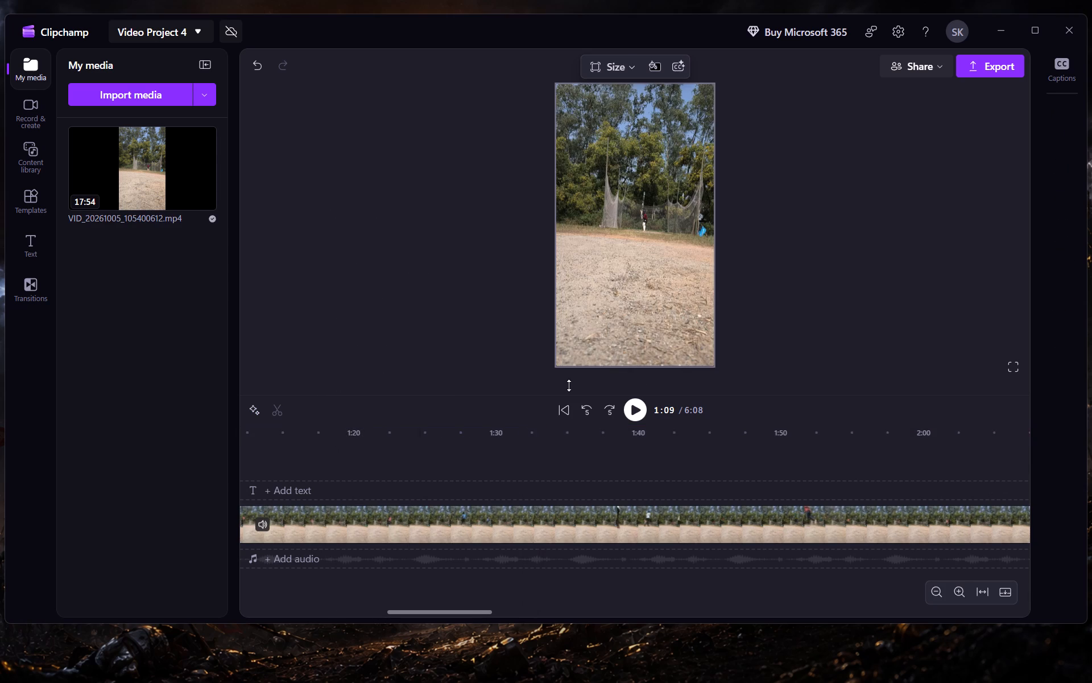
# Find the idle moment before the red-shirted bowler appears and split the clip closer to the run-up, at 1:10.
pyautogui.hscroll(1, 461, 438)
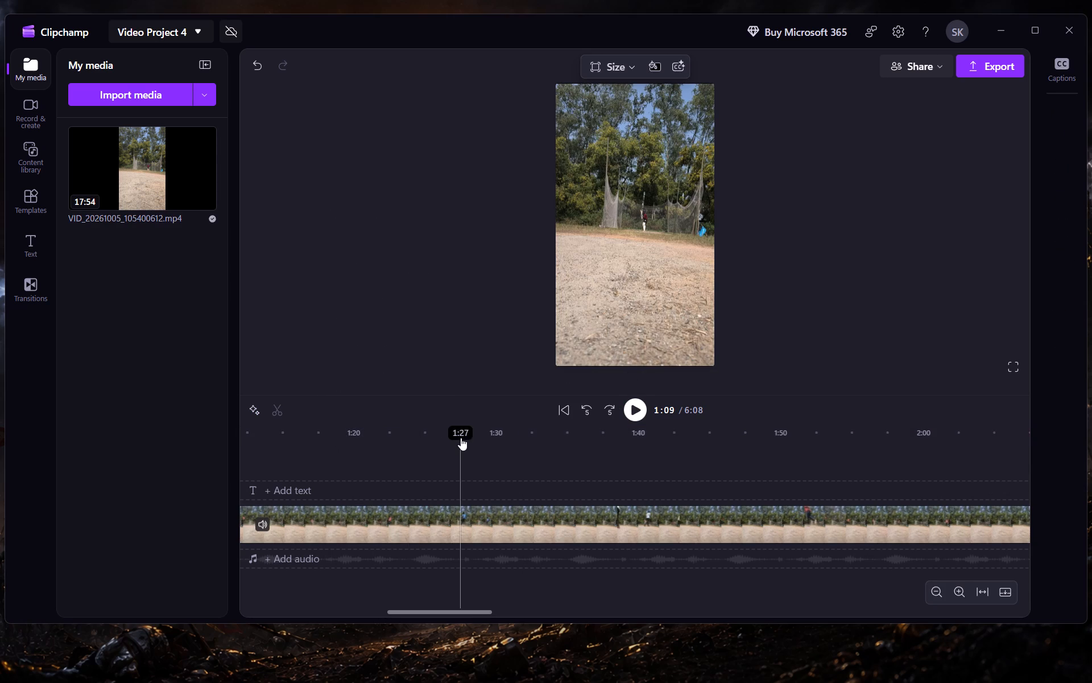
pyautogui.hscroll(2, 461, 438)
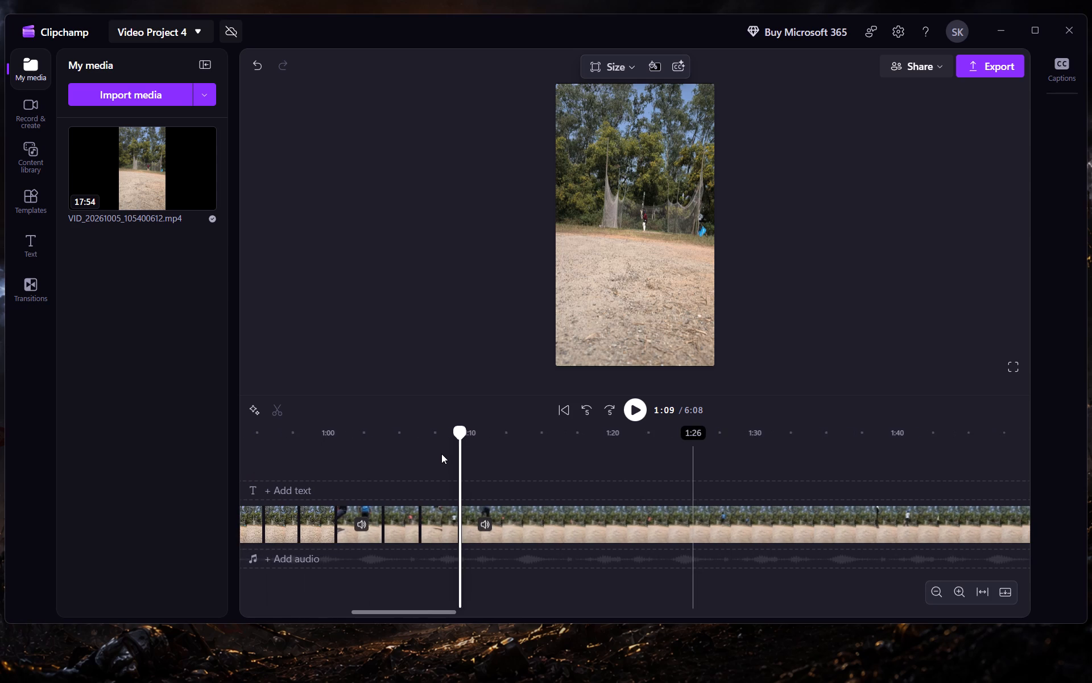
pyautogui.hscroll(1, 441, 454)
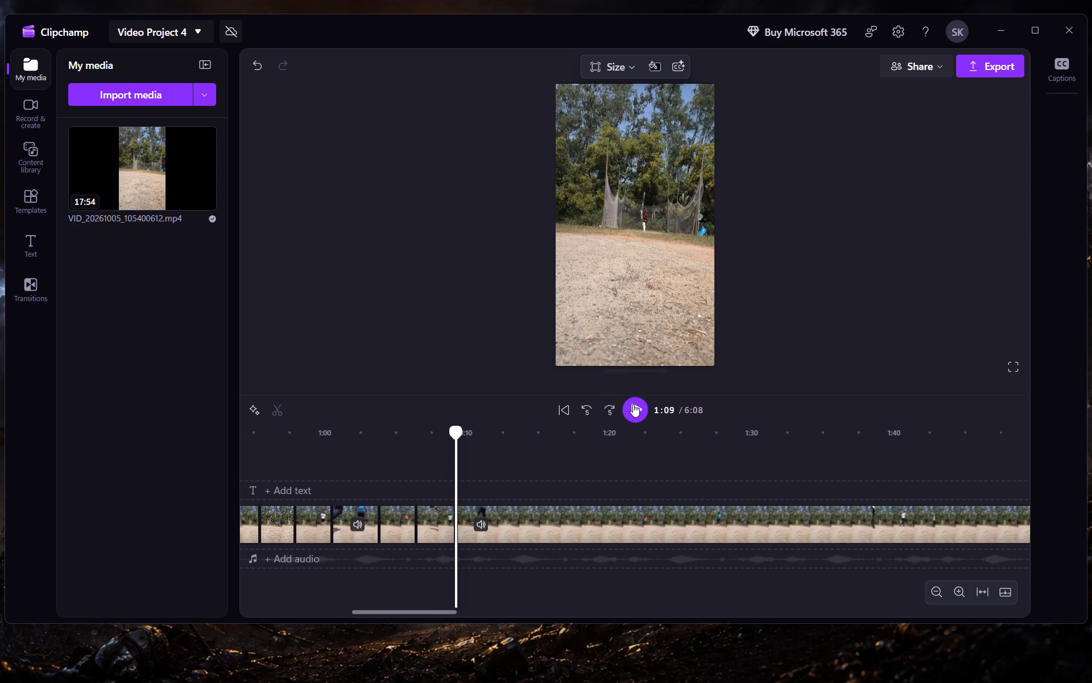
pyautogui.click(633, 404)
pyautogui.click(633, 404)
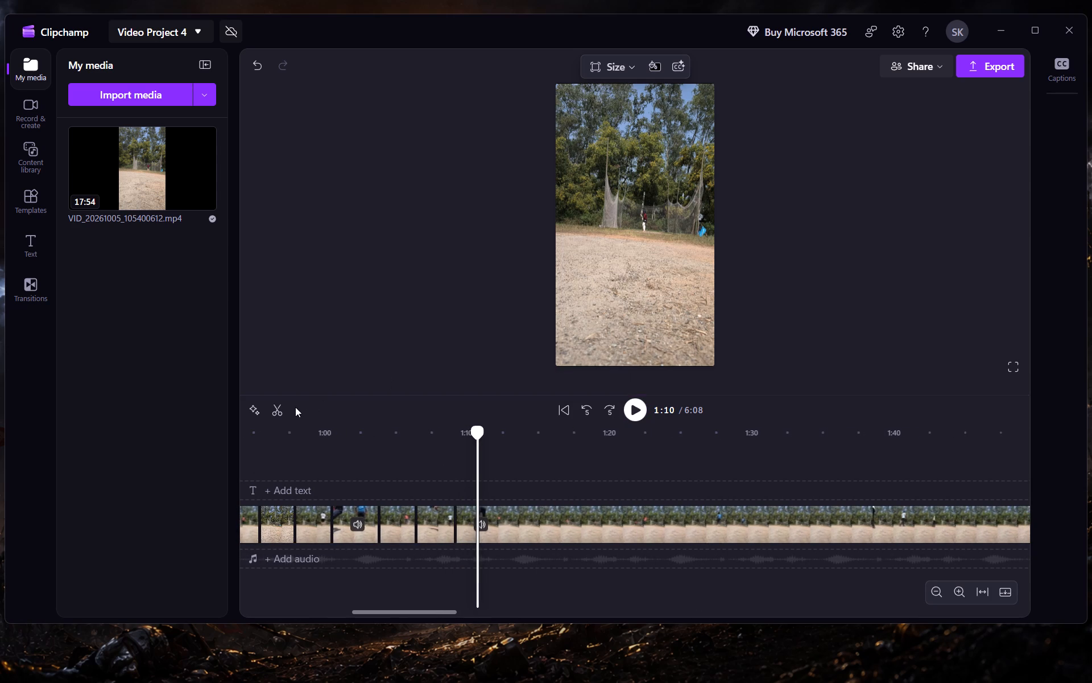
pyautogui.click(627, 415)
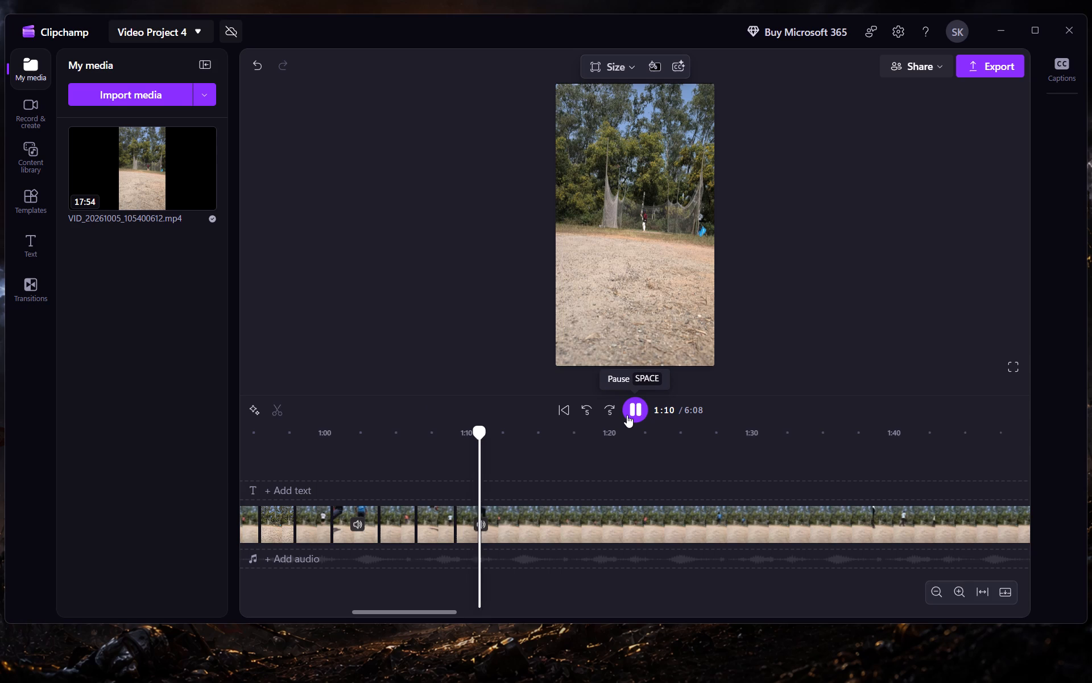
pyautogui.click(627, 415)
pyautogui.moveTo(479, 426); pyautogui.dragTo(468, 430)
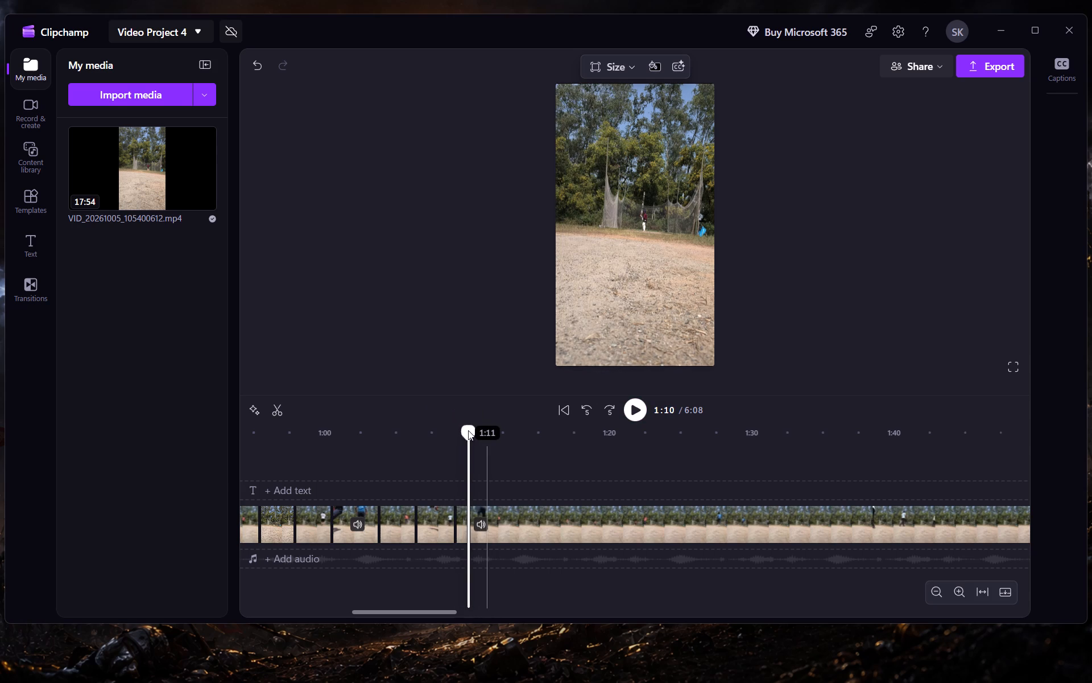
pyautogui.click(468, 430)
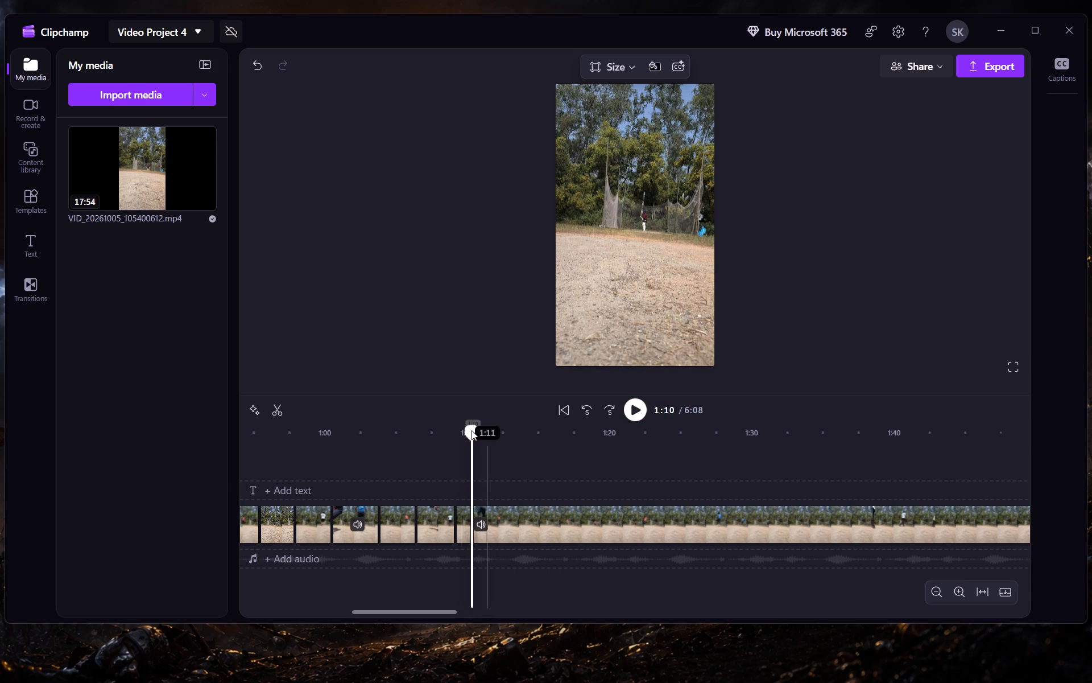
pyautogui.click(283, 413)
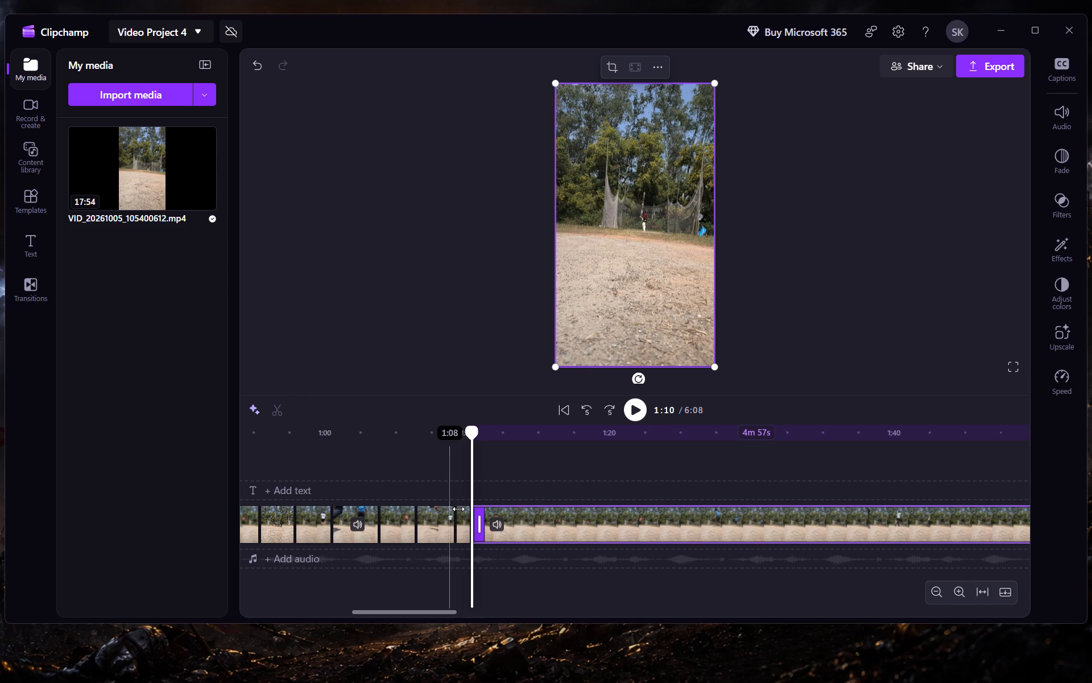
# Delete the short idle clip between the 1:09 and 1:10 cuts, and close the gap it leaves.
pyautogui.rightClick(460, 509)
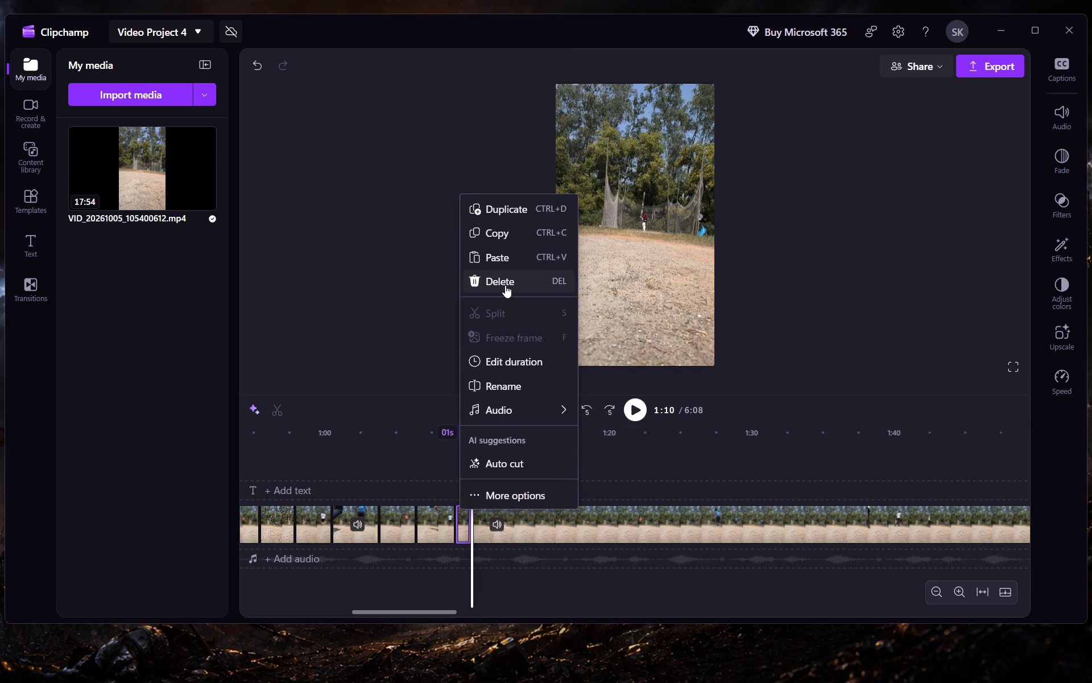
pyautogui.click(504, 285)
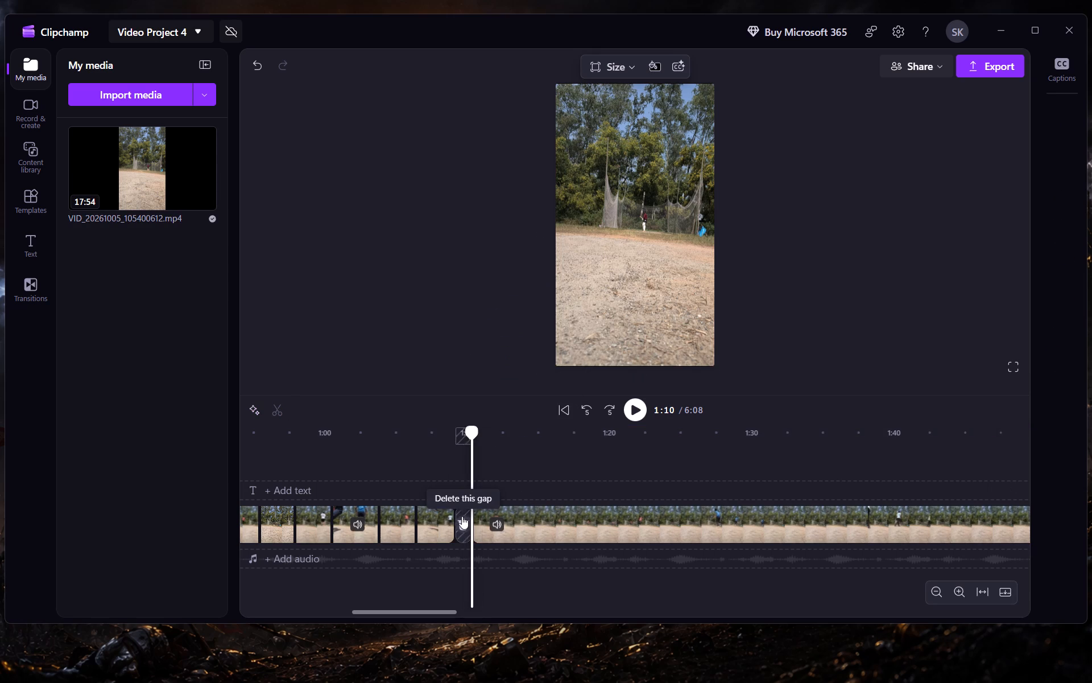
pyautogui.click(462, 516)
# Play the red-shirted bowler's delivery and split the clip at 1:11, as the bowler leaves the frame.
pyautogui.click(636, 417)
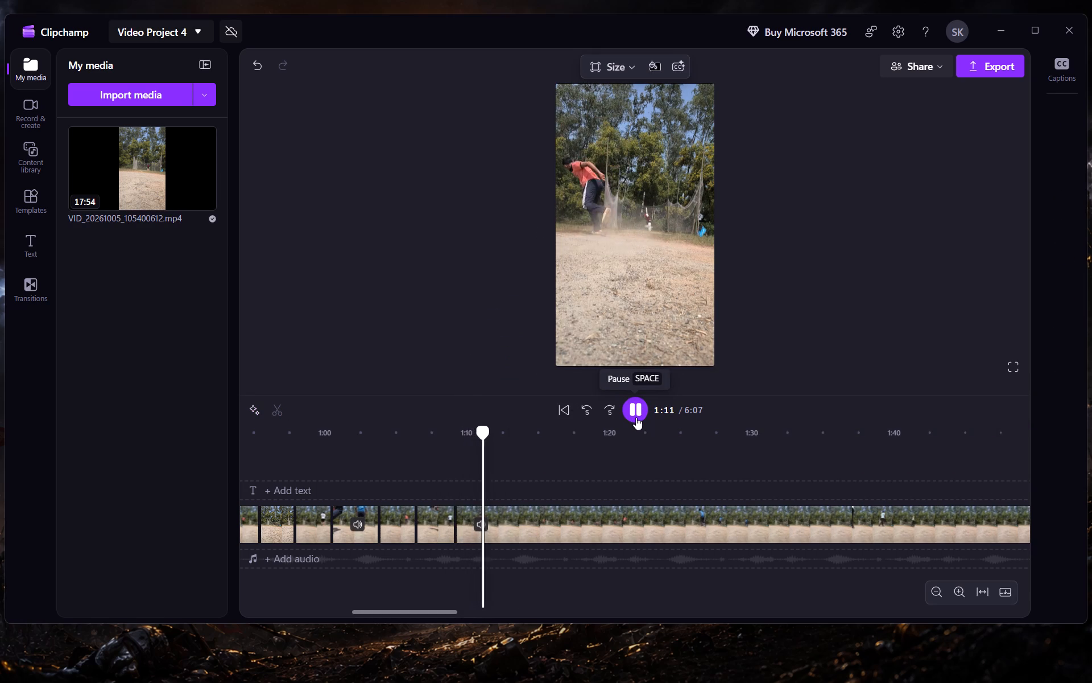
pyautogui.click(636, 417)
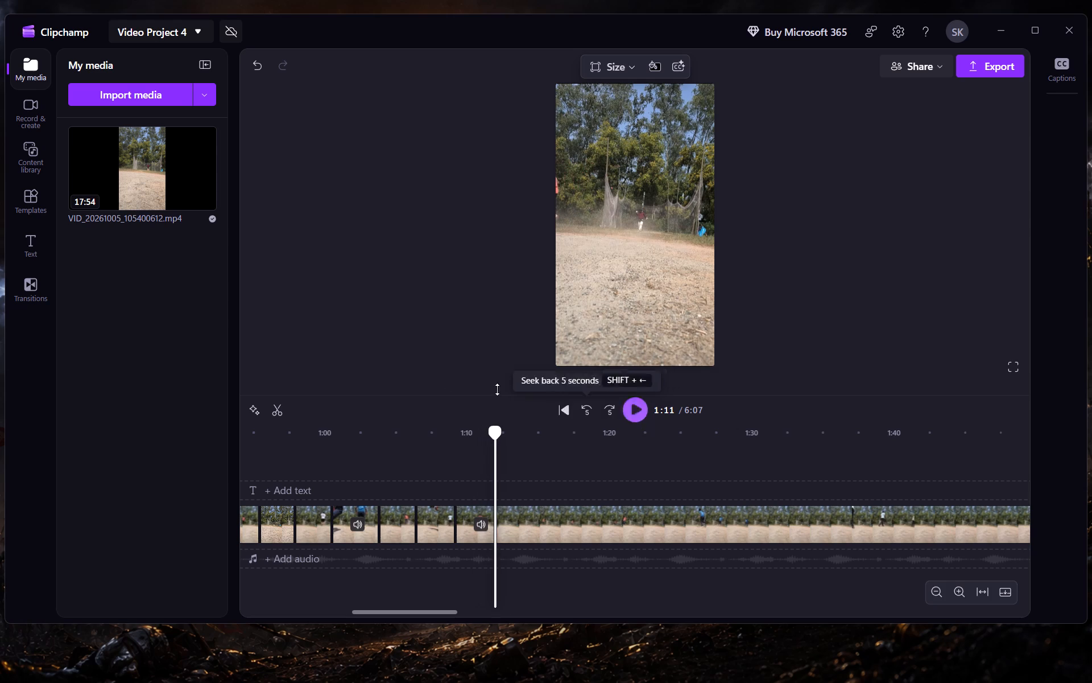
pyautogui.click(283, 410)
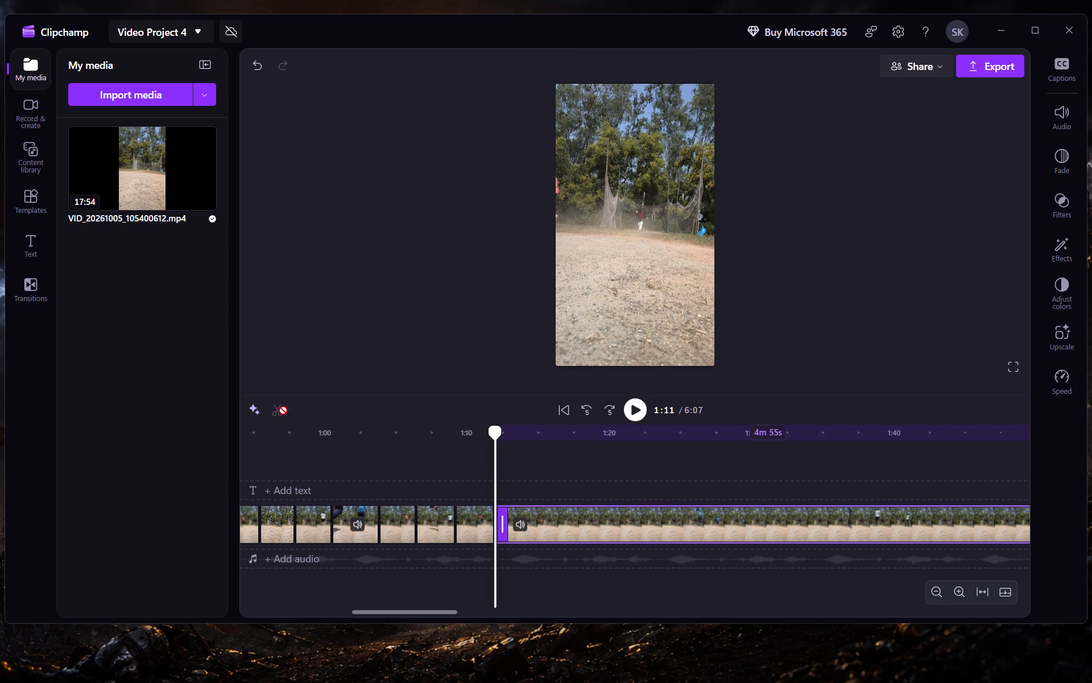
# Find the idle moment just before the bowler in the blue number 28 shirt enters and split the clip there, at 1:24.
pyautogui.click(604, 404)
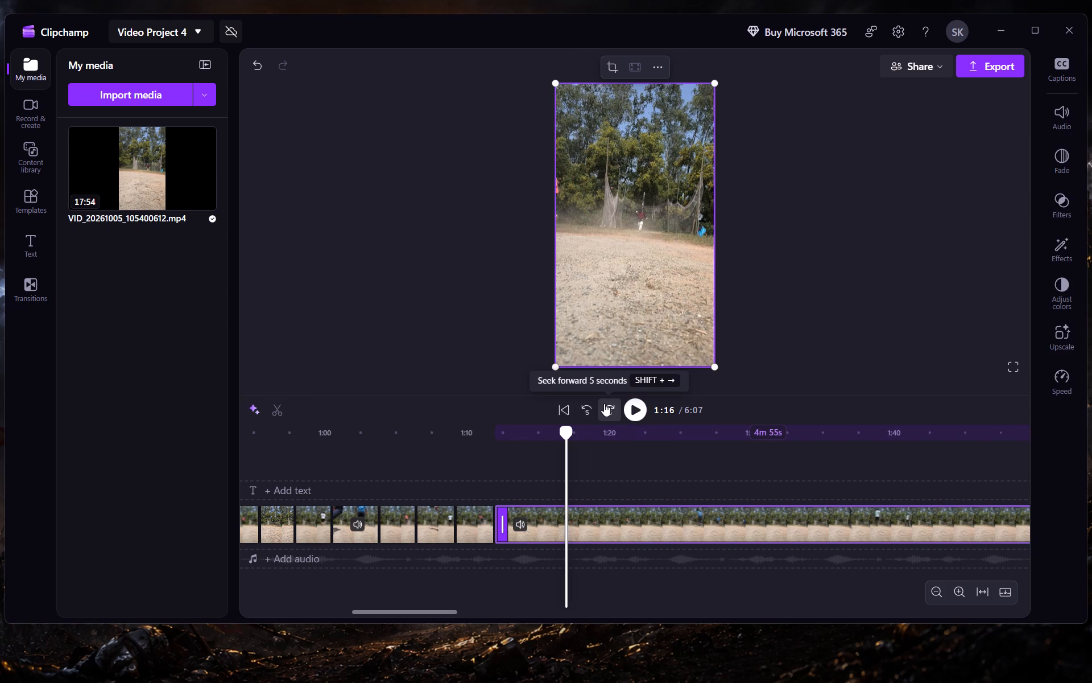
pyautogui.click(604, 404)
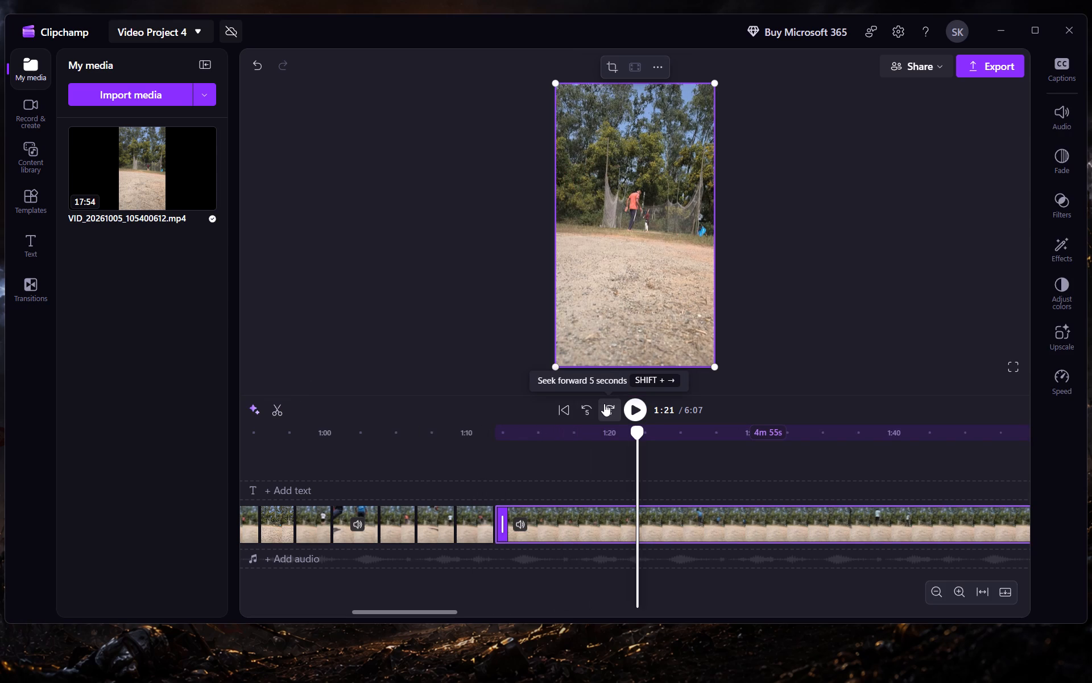
pyautogui.click(604, 404)
pyautogui.click(604, 404)
pyautogui.click(582, 400)
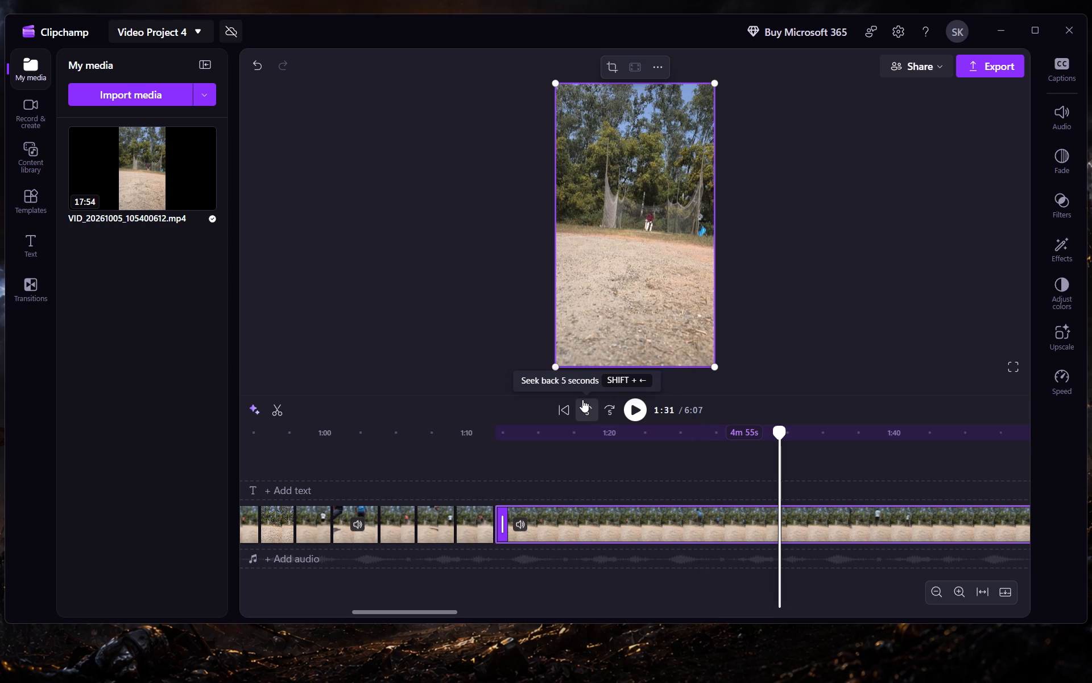
pyautogui.click(582, 400)
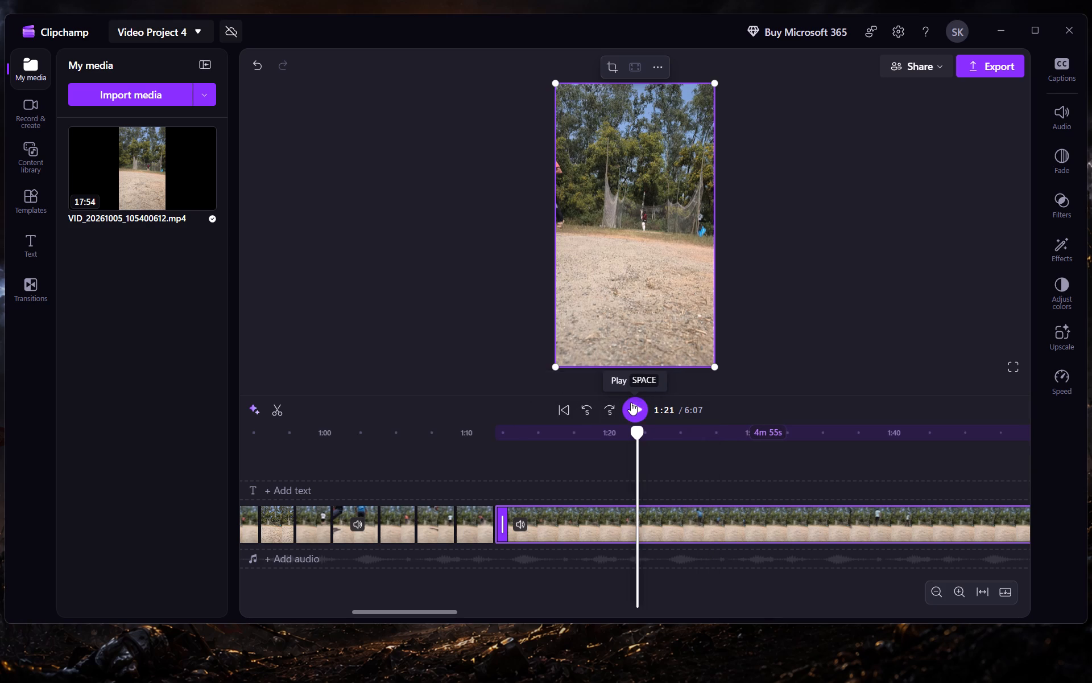
pyautogui.click(632, 402)
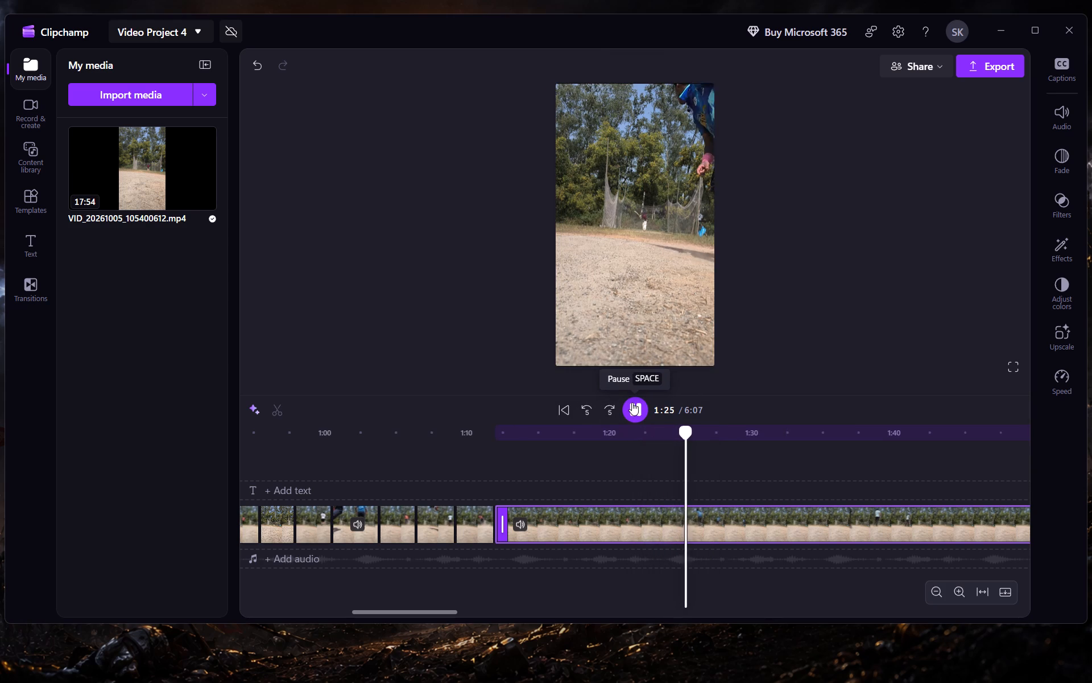
pyautogui.click(632, 402)
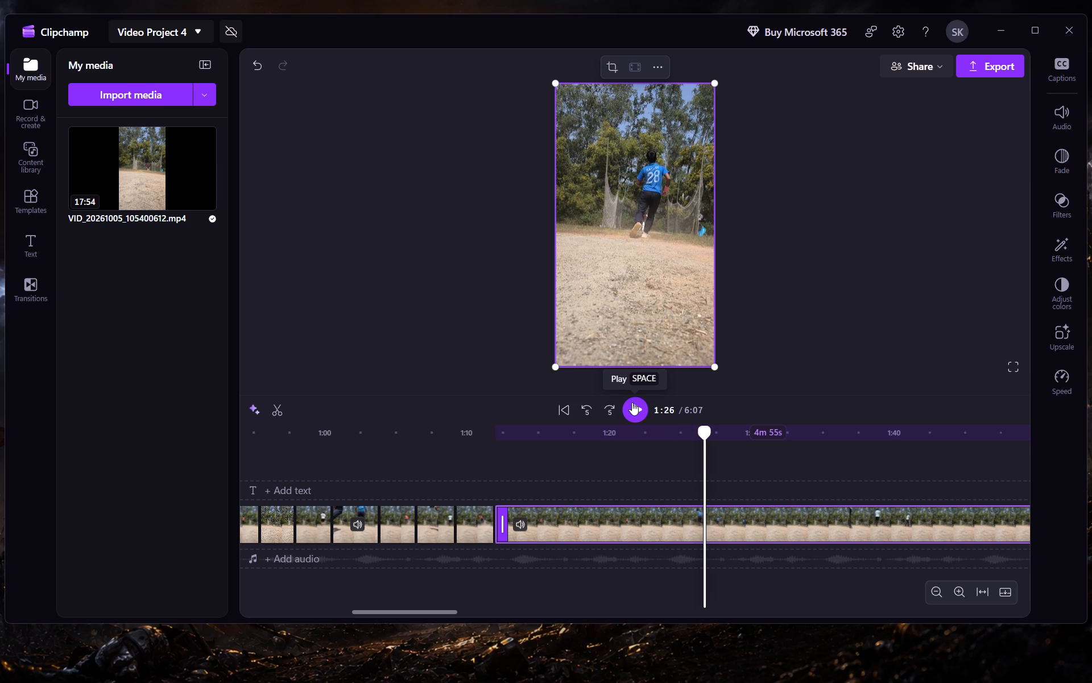
pyautogui.moveTo(705, 434); pyautogui.dragTo(687, 438)
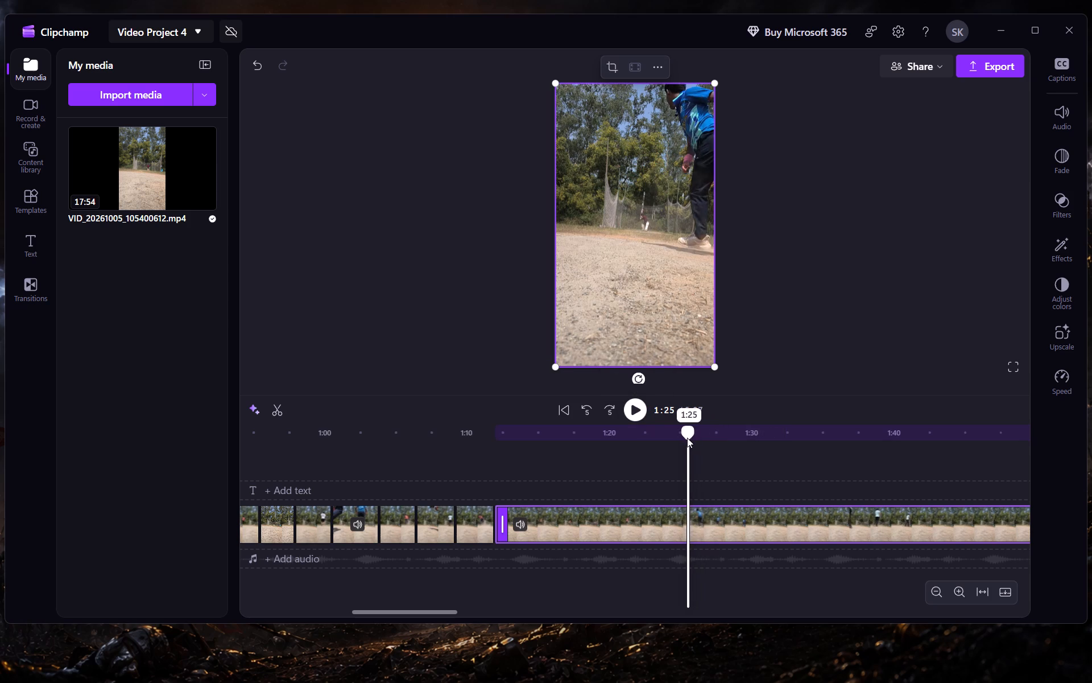
pyautogui.moveTo(687, 438); pyautogui.dragTo(679, 435)
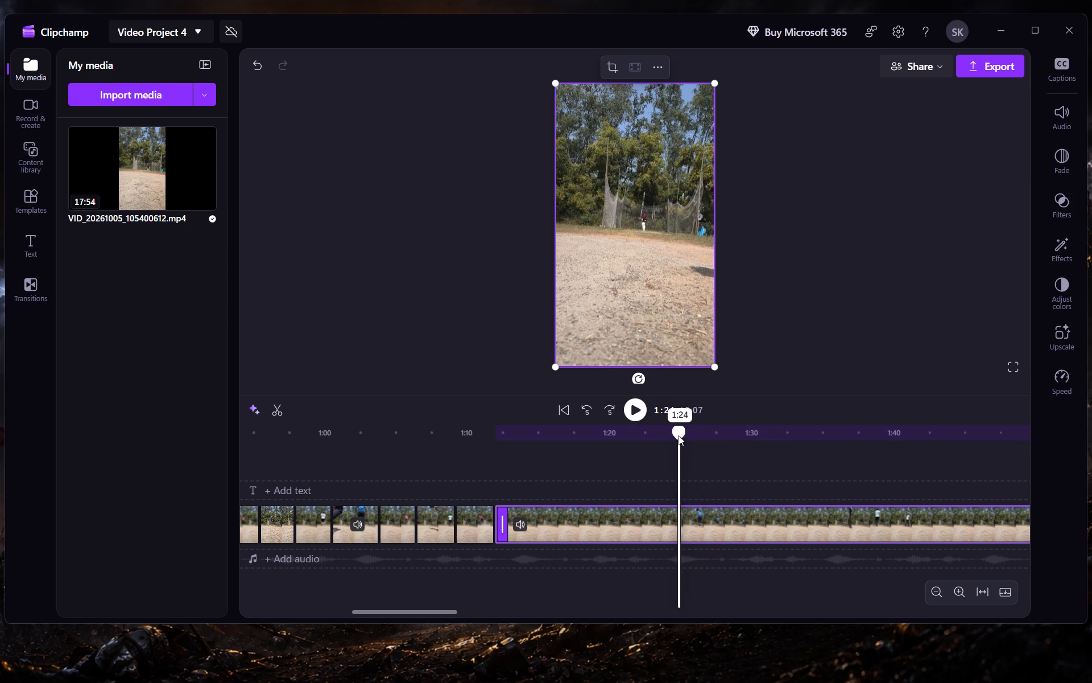
pyautogui.moveTo(679, 435); pyautogui.dragTo(675, 435)
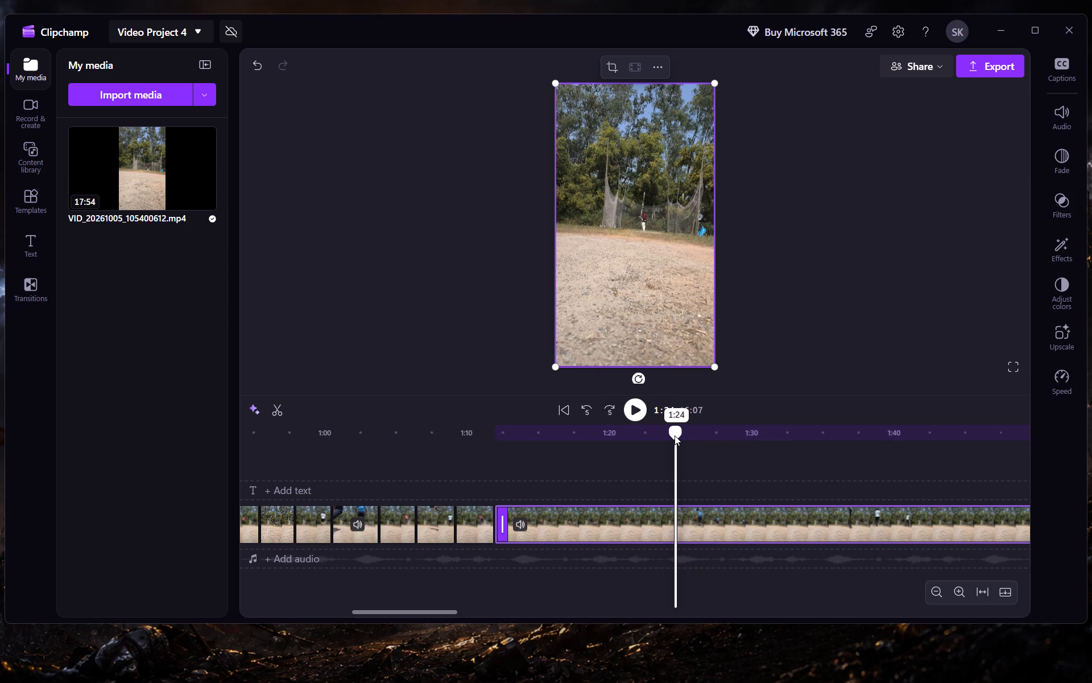
pyautogui.moveTo(675, 435); pyautogui.dragTo(676, 435)
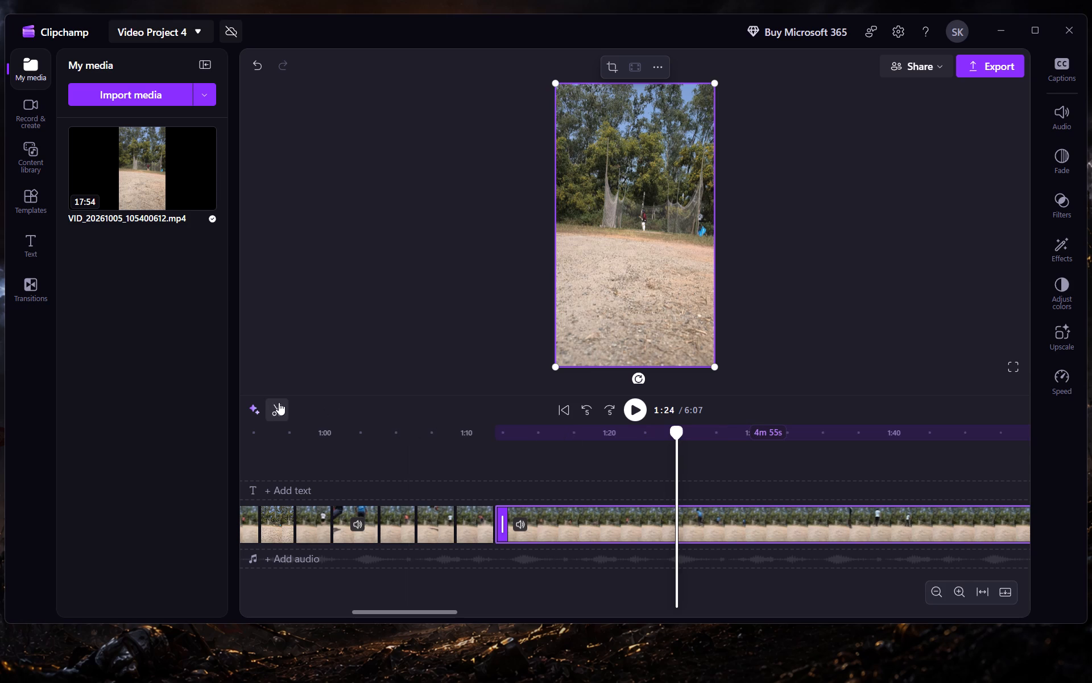
pyautogui.click(279, 402)
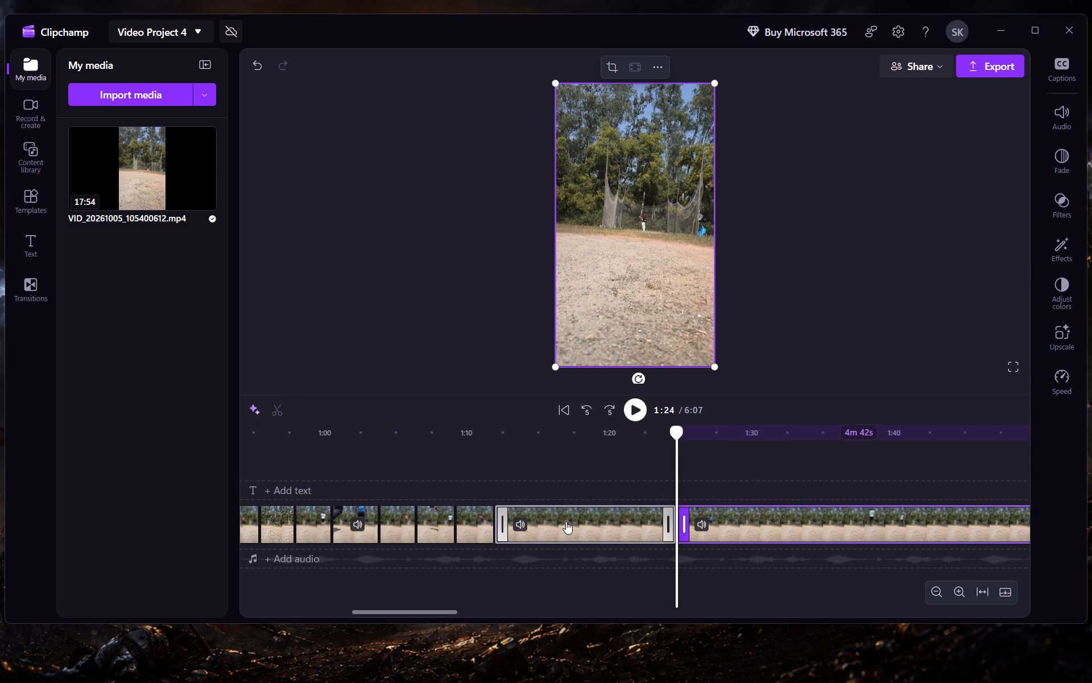
# Delete the idle clip between the 1:11 and 1:24 cuts, and close the gap it leaves.
pyautogui.rightClick(566, 521)
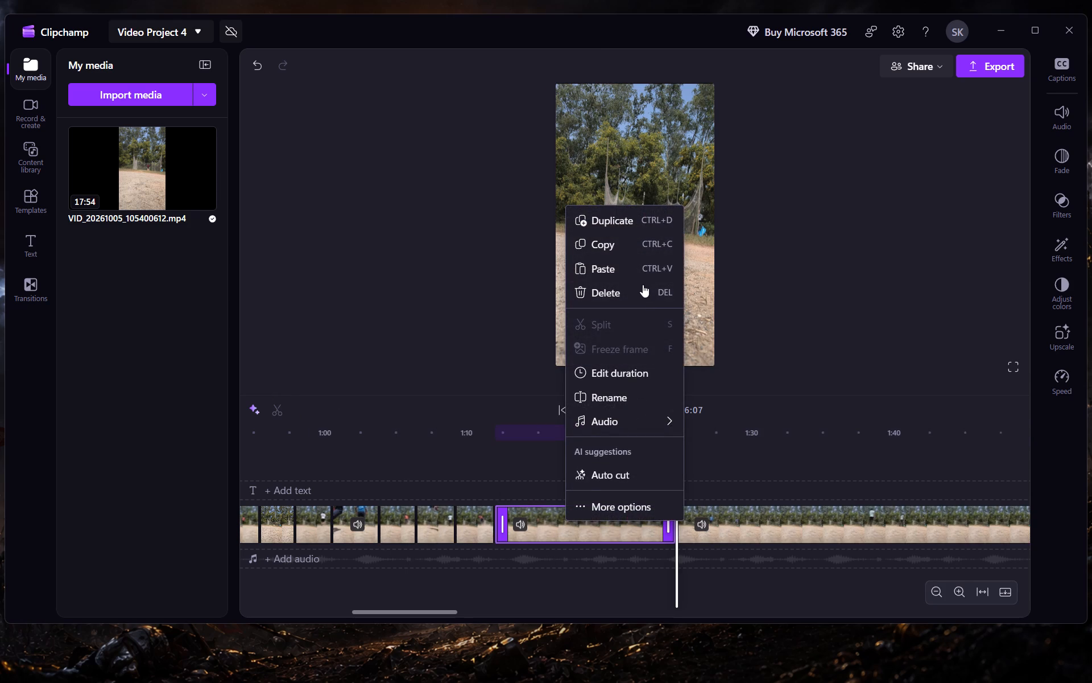
pyautogui.click(643, 285)
pyautogui.click(580, 519)
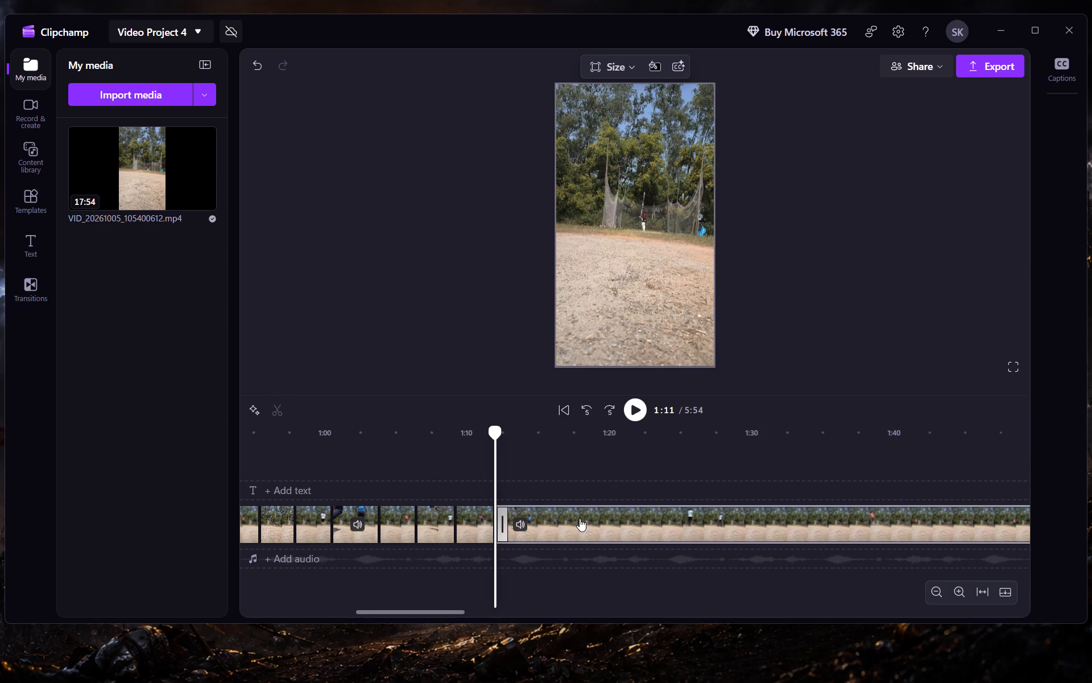
# Play the number 28 bowler's delivery in short bursts and split the clip at 1:15, once the ball has been bowled.
pyautogui.click(638, 406)
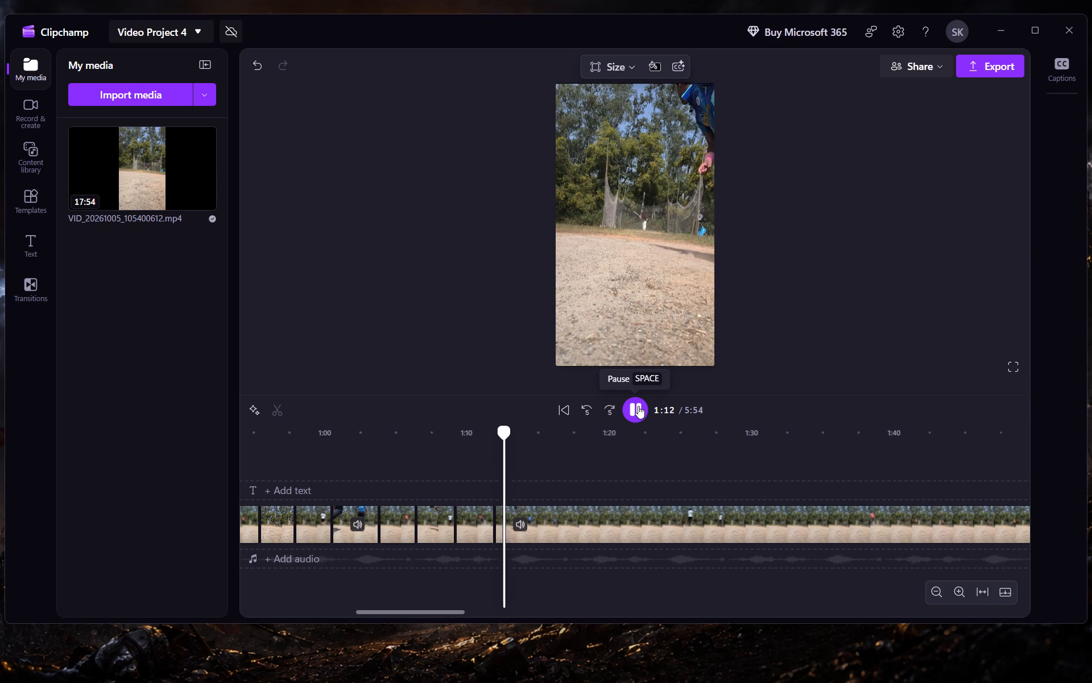
pyautogui.click(638, 406)
pyautogui.click(638, 406)
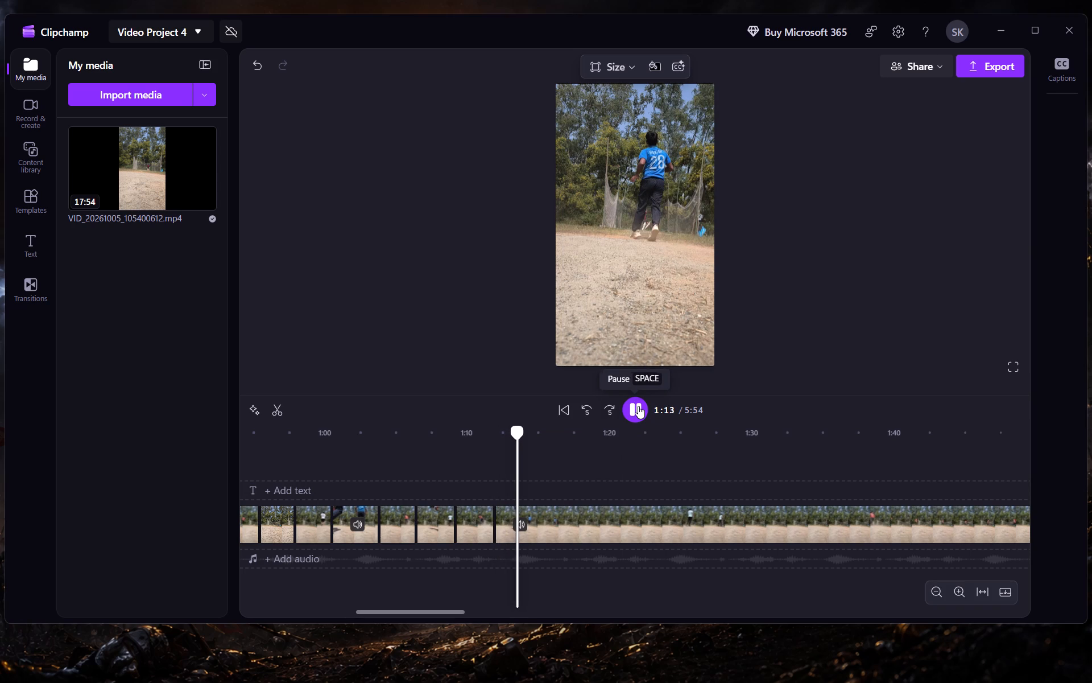
pyautogui.click(638, 406)
pyautogui.click(638, 406)
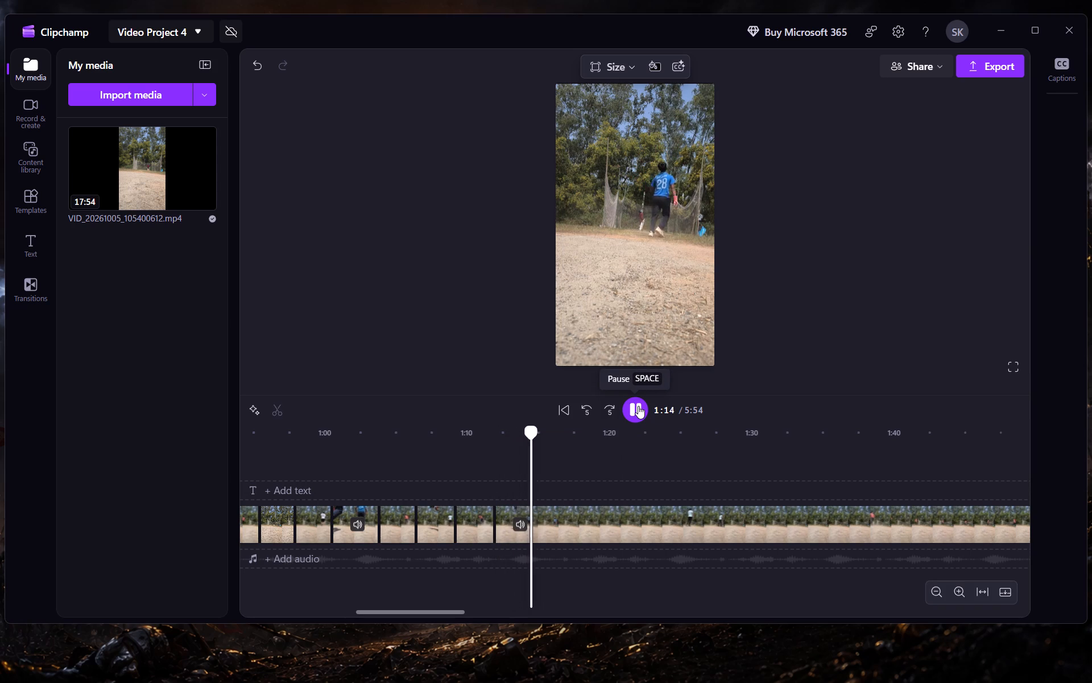
pyautogui.click(638, 406)
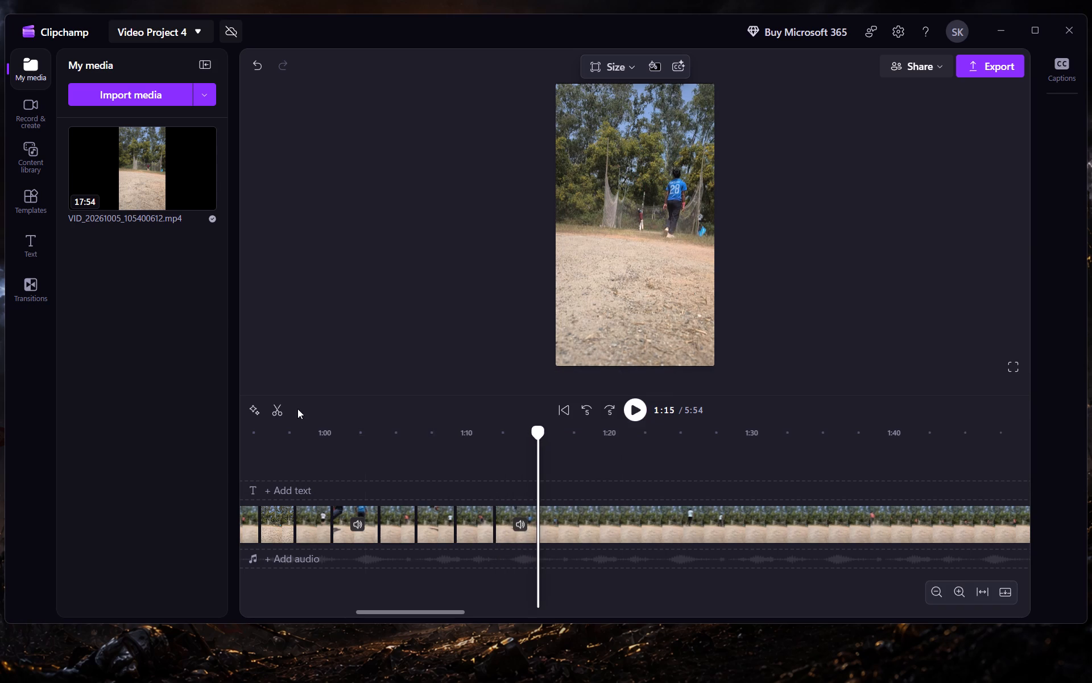
pyautogui.click(269, 410)
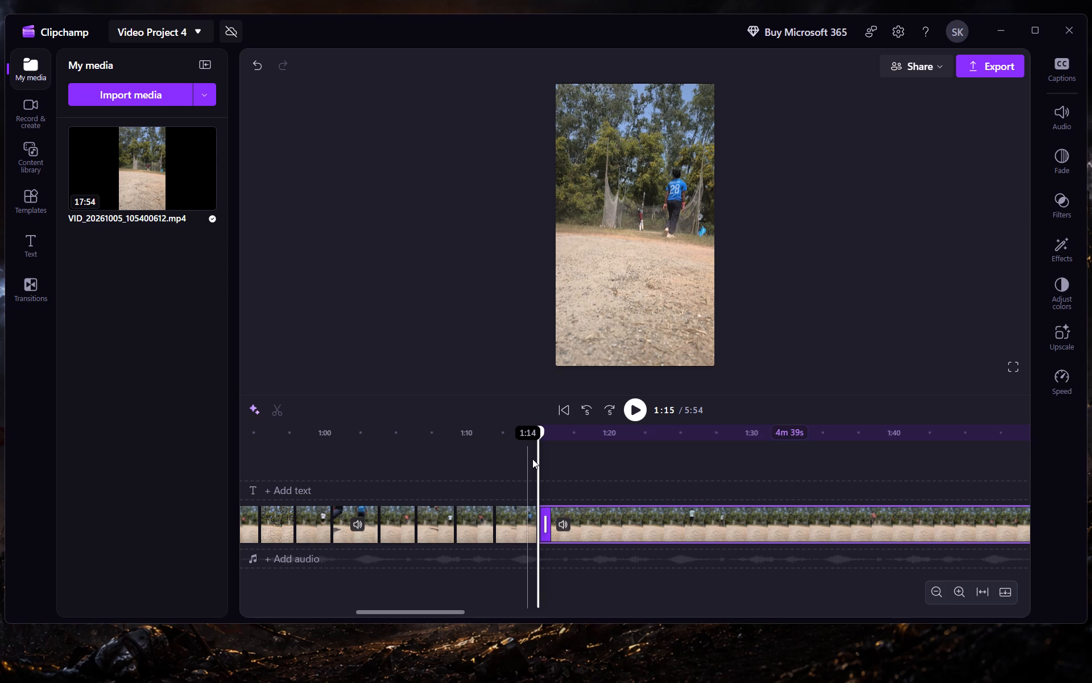
# Find the idle moment just before the blue-capped bowler in the light shirt enters and split the clip there, at 1:24.
pyautogui.click(597, 413)
pyautogui.click(611, 412)
pyautogui.click(611, 412)
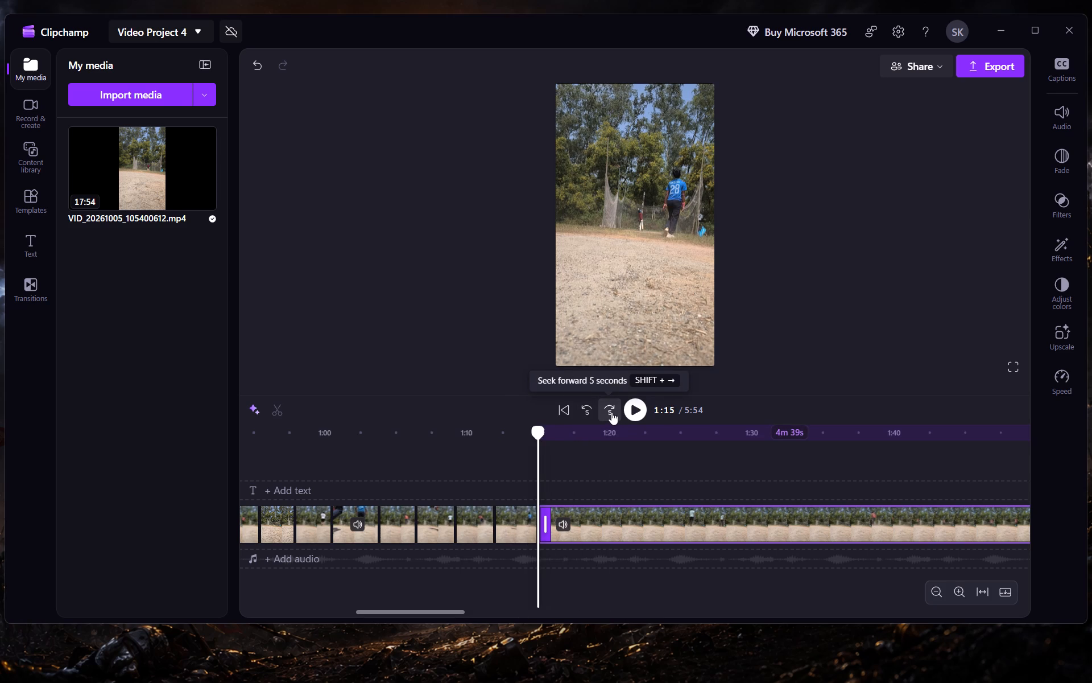
pyautogui.click(632, 404)
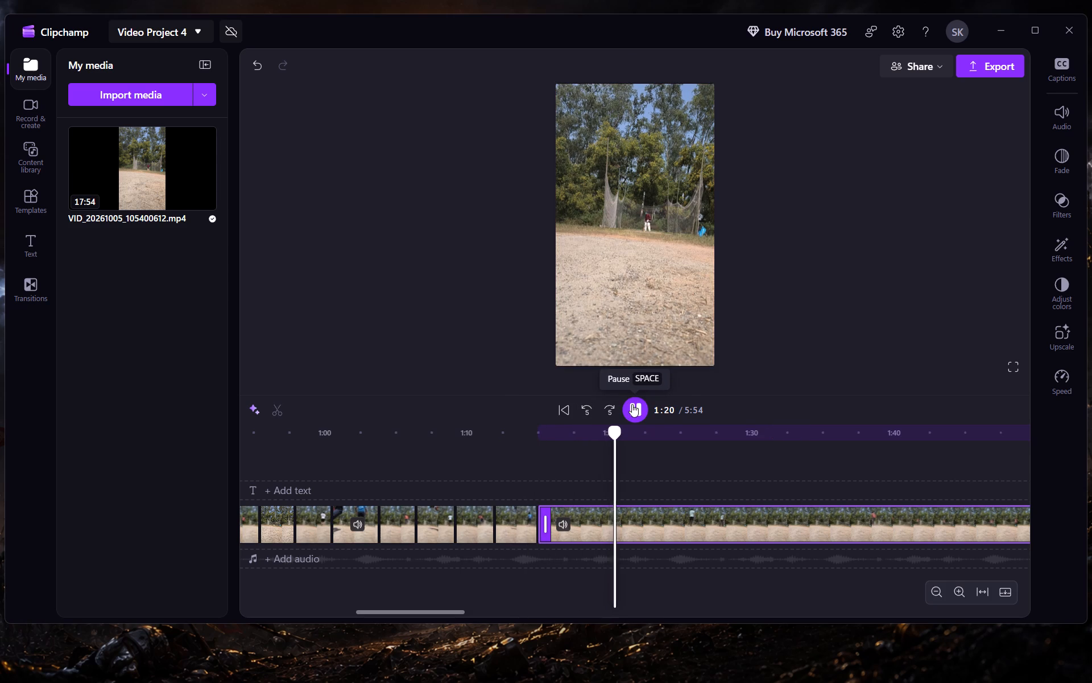
pyautogui.click(614, 399)
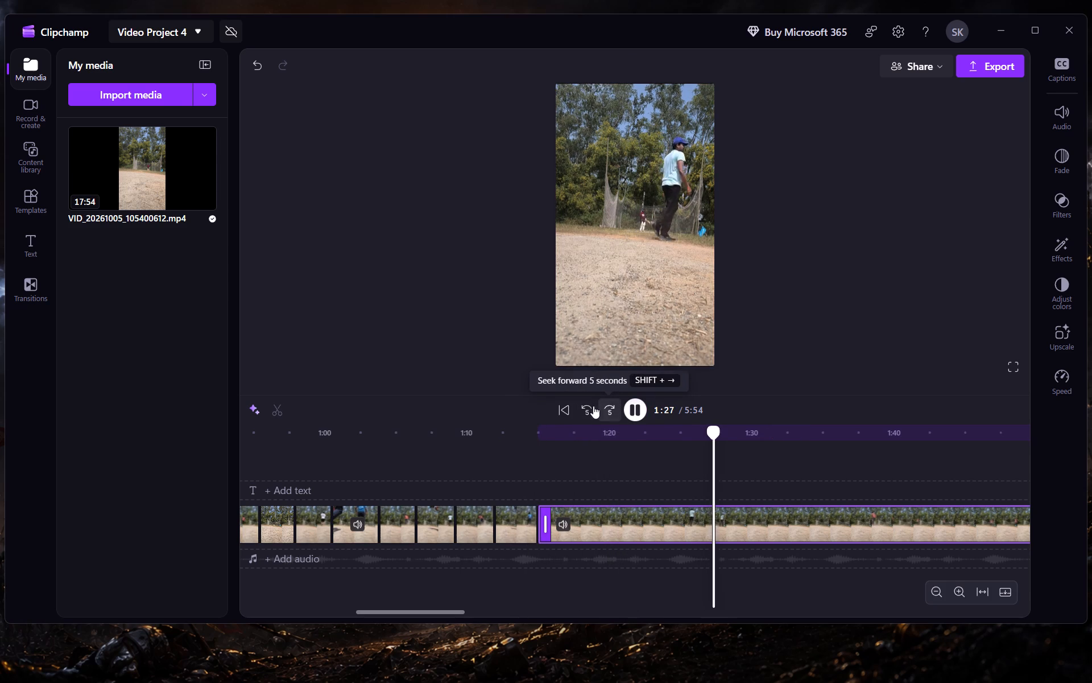
pyautogui.click(589, 407)
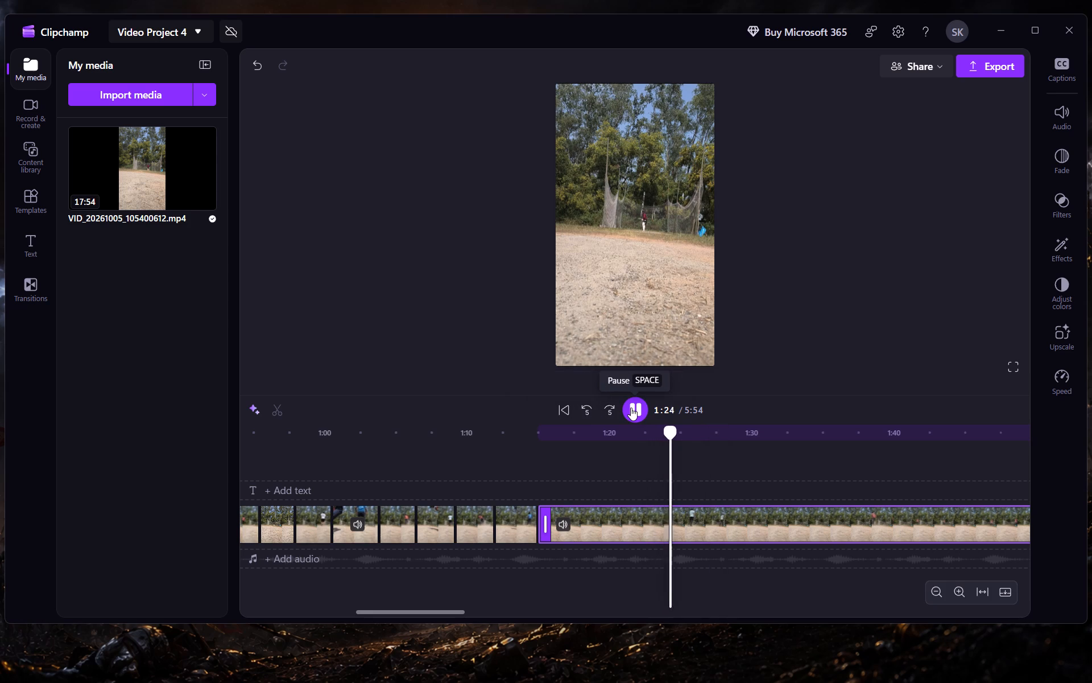
pyautogui.click(631, 408)
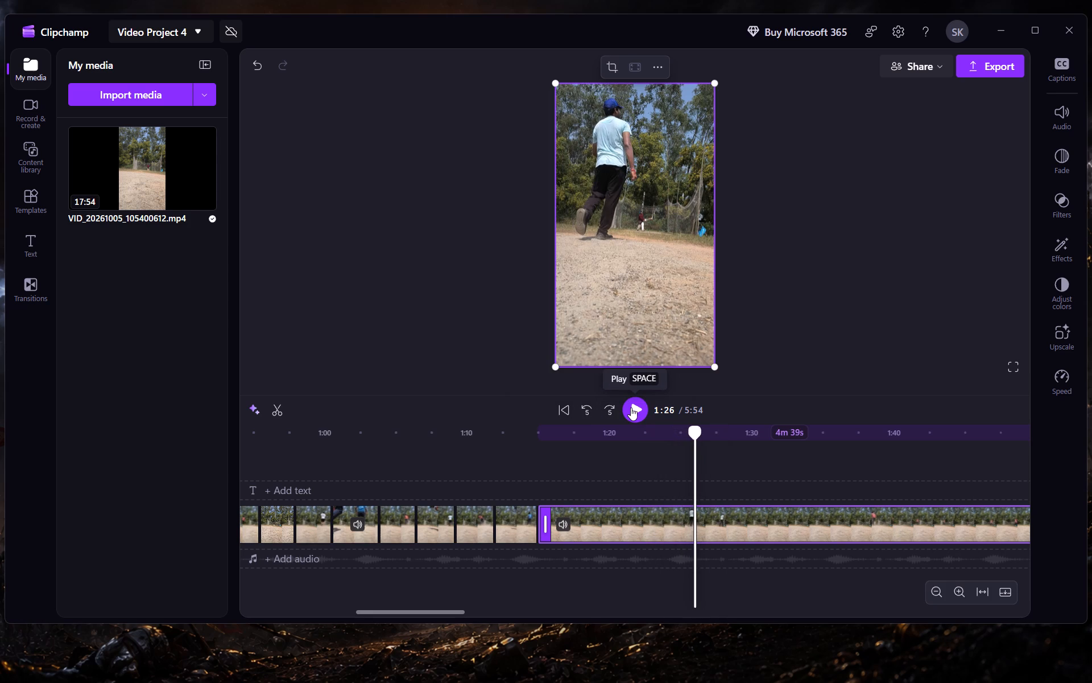
pyautogui.moveTo(693, 427); pyautogui.dragTo(678, 435)
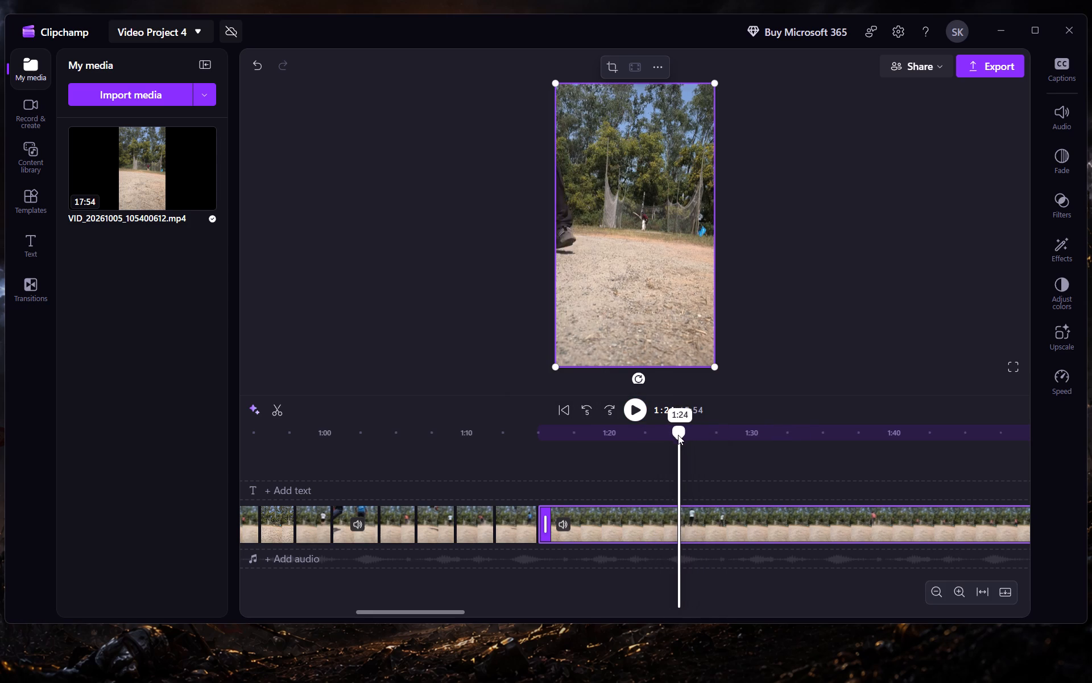
pyautogui.moveTo(678, 435); pyautogui.dragTo(672, 439)
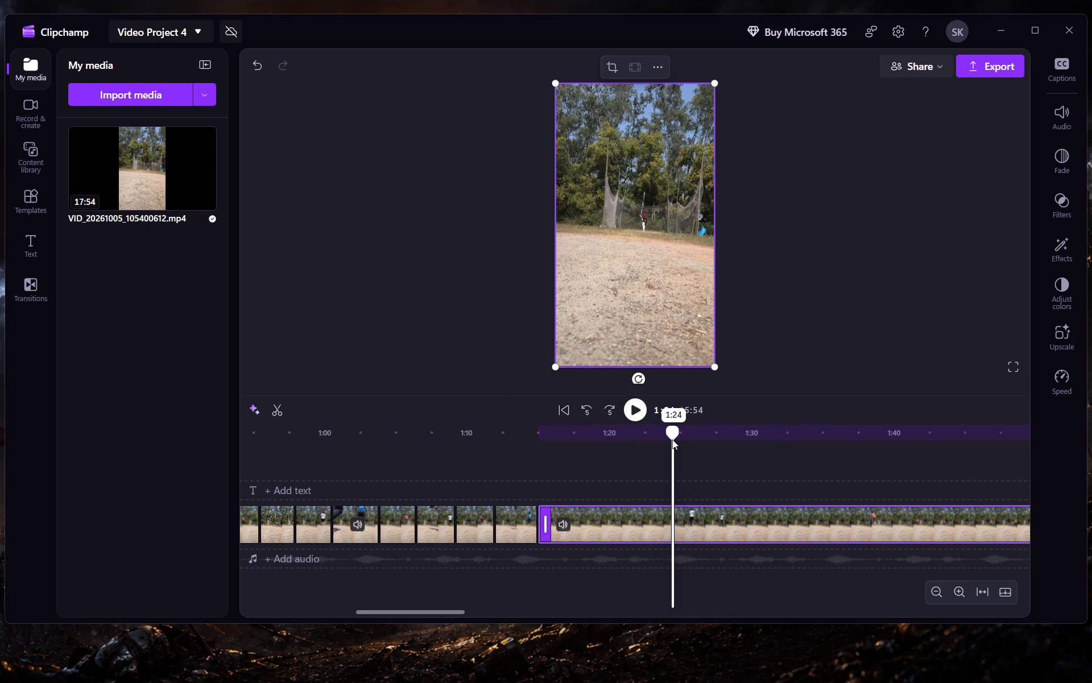
pyautogui.moveTo(672, 439); pyautogui.dragTo(670, 441)
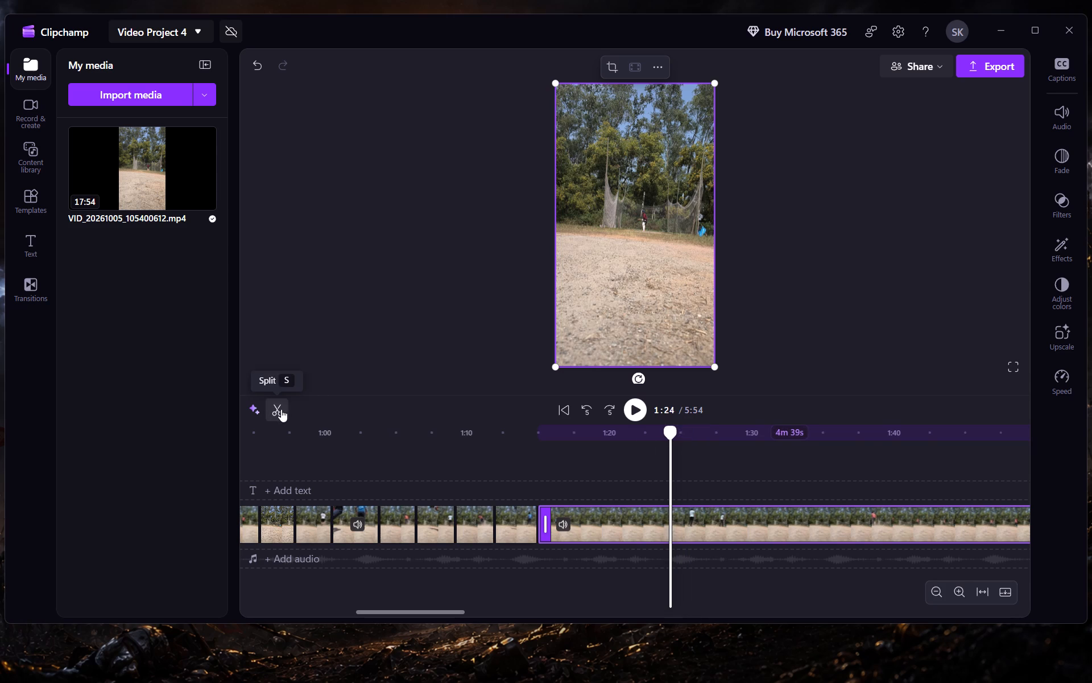
pyautogui.click(281, 409)
# Delete the idle clip between the 1:15 and 1:24 cuts, and close the gap it leaves.
pyautogui.rightClick(584, 523)
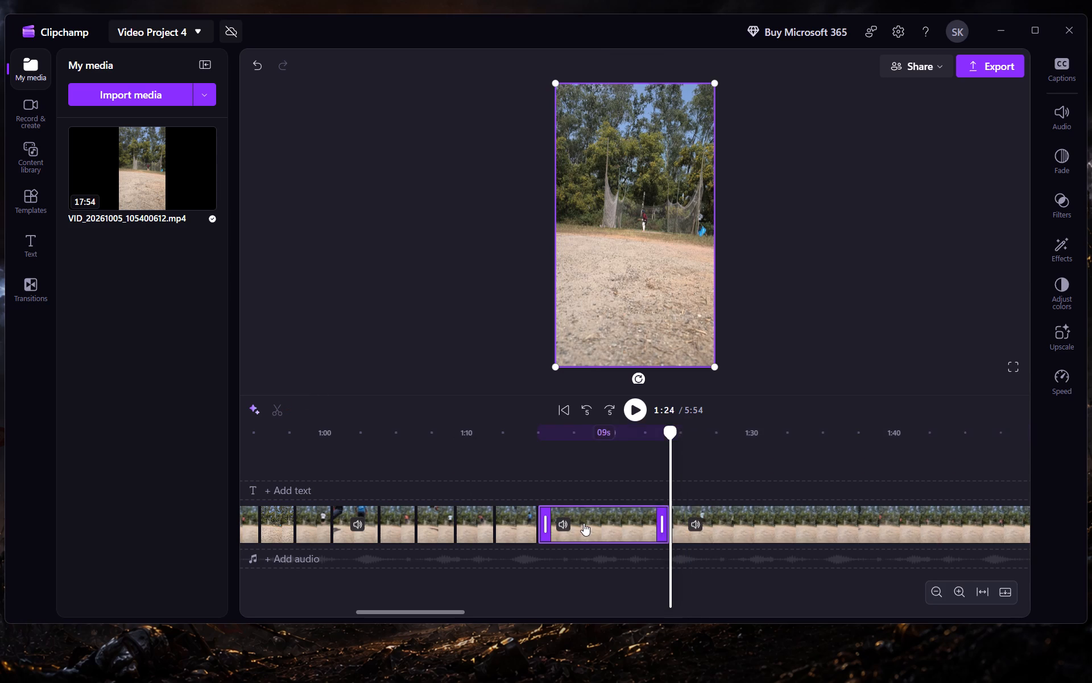
pyautogui.click(618, 295)
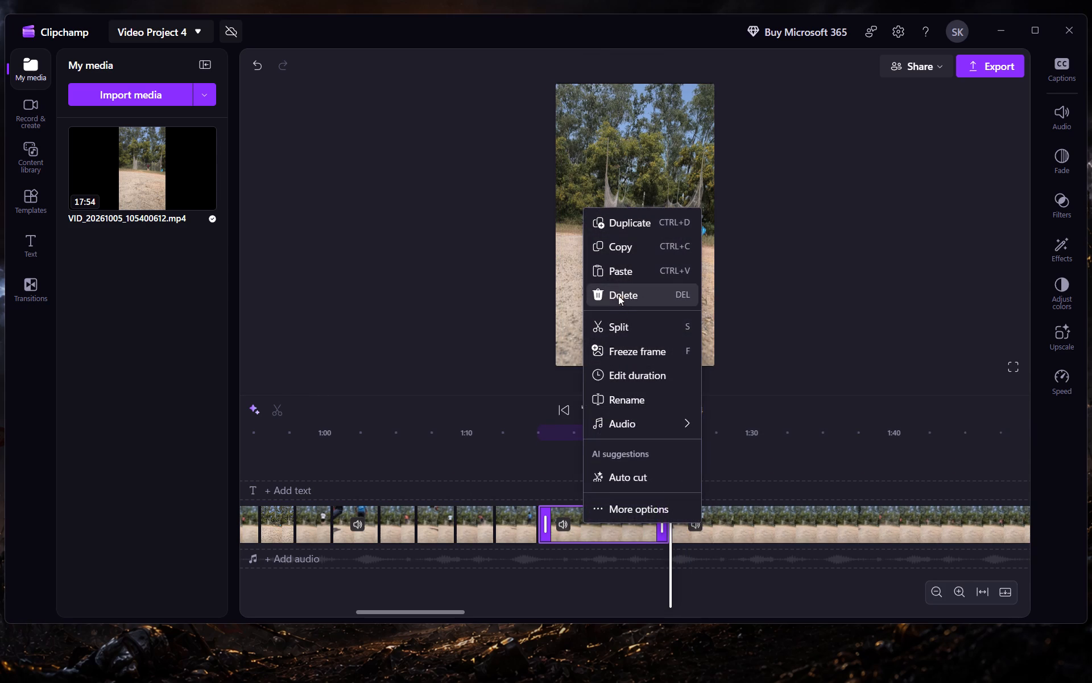
pyautogui.click(603, 522)
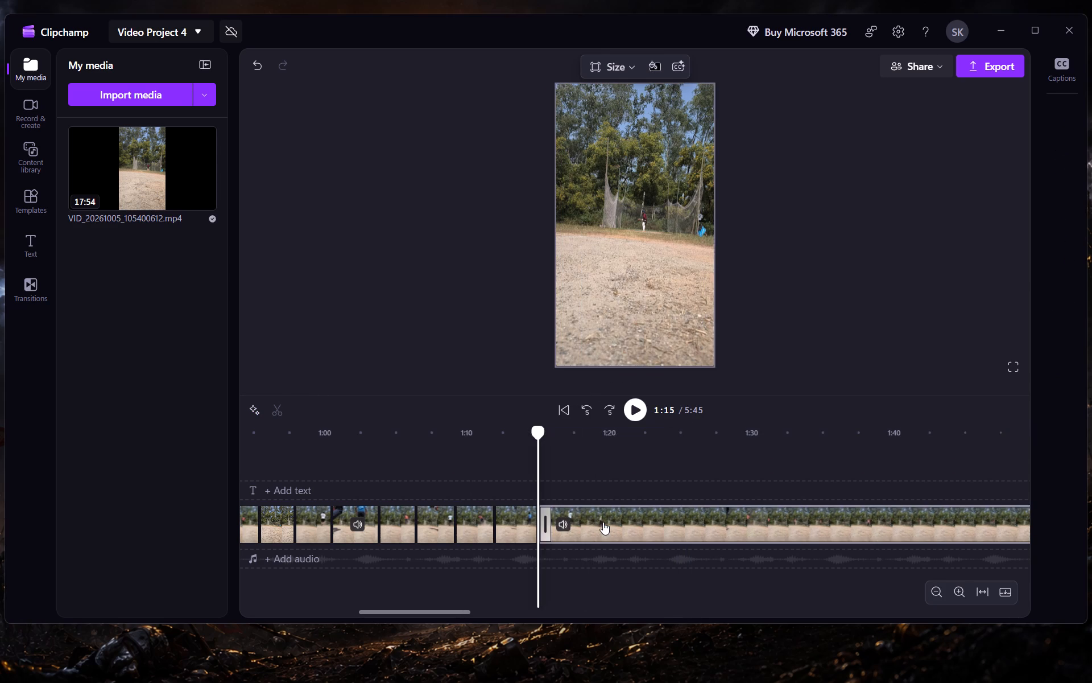
# Play the blue-capped bowler's delivery in short bursts and split the clip at 1:17, as the bowler walks off after bowling.
pyautogui.click(633, 408)
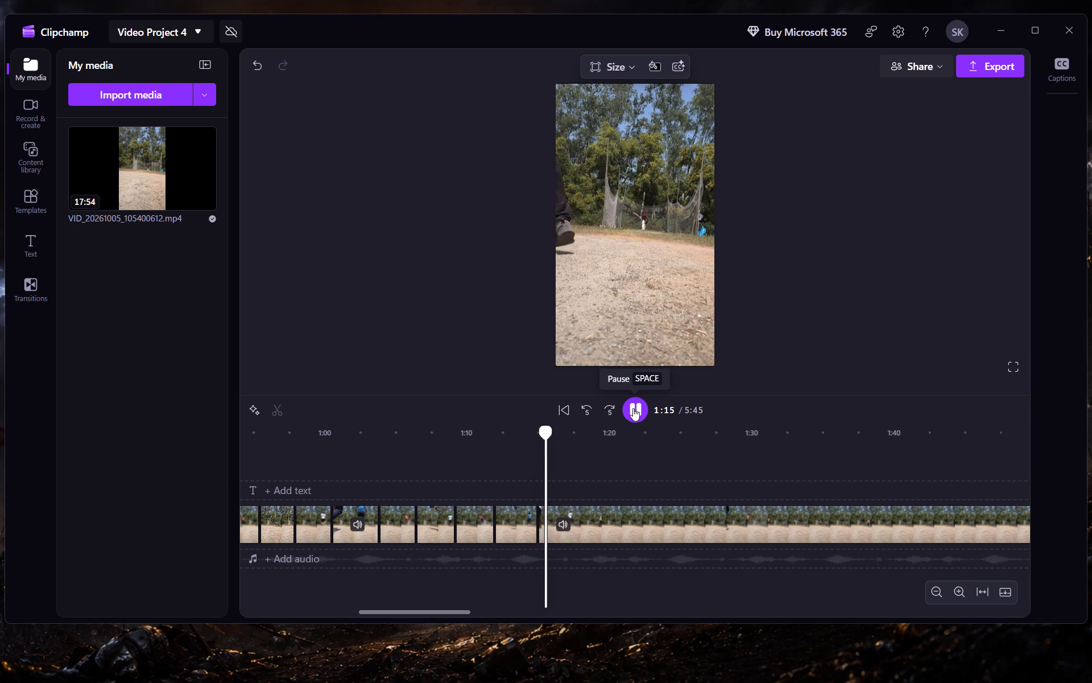
pyautogui.click(633, 408)
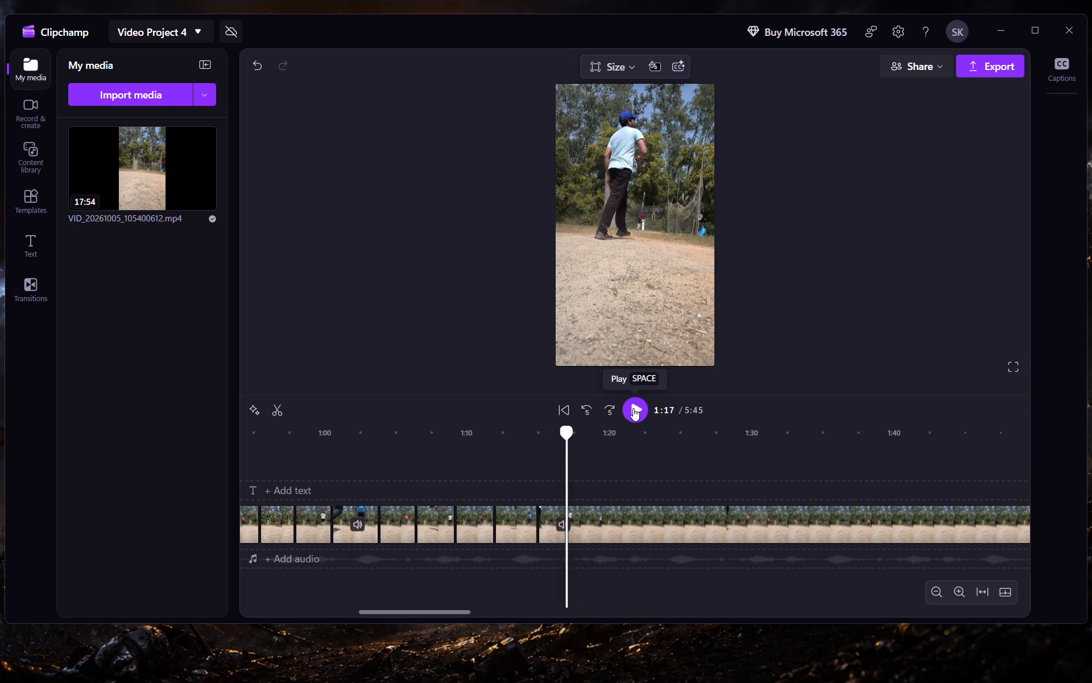
pyautogui.click(633, 408)
pyautogui.click(633, 408)
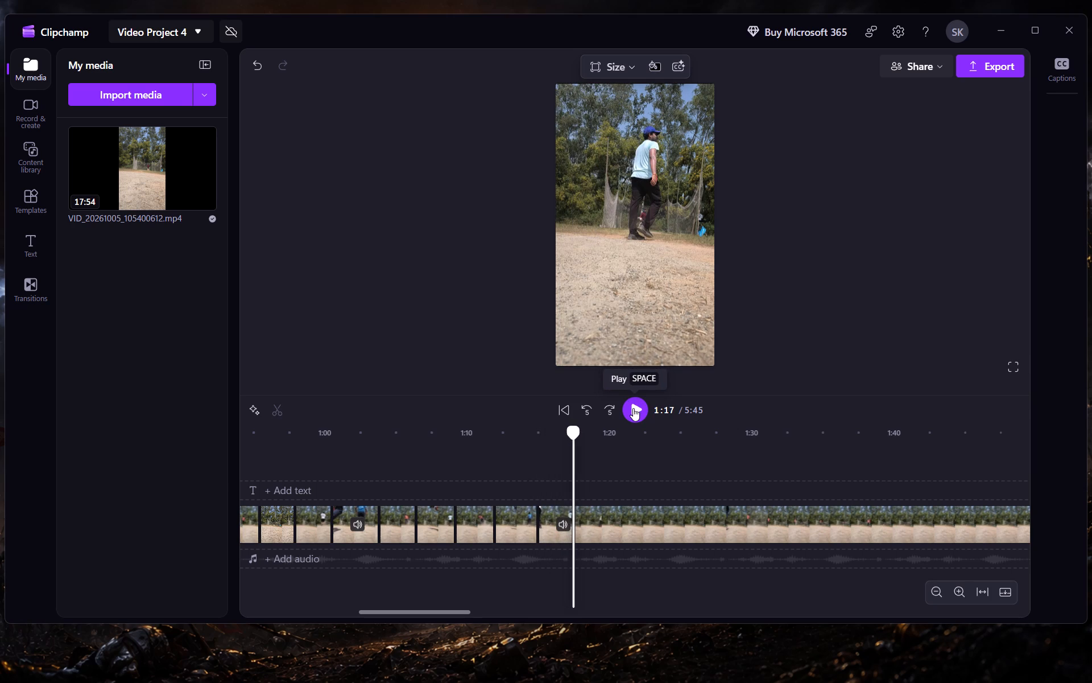
pyautogui.doubleClick(633, 408)
pyautogui.click(278, 408)
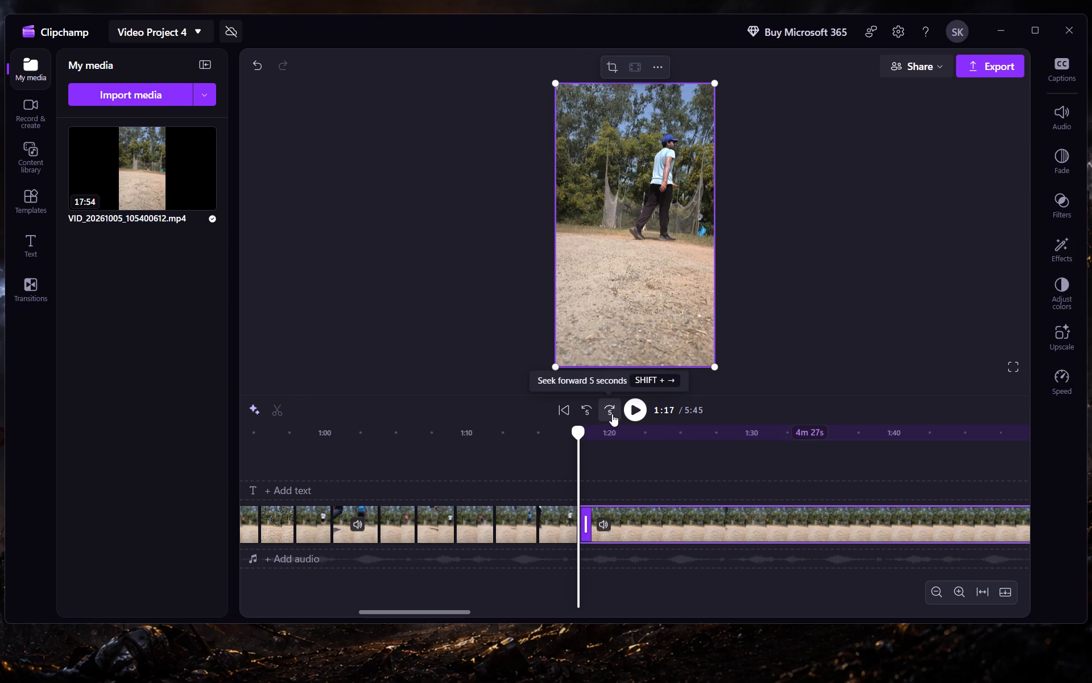
# Find the idle moment just before the number 10 bowler in the white shirt runs in and split the clip there, at 1:47.
pyautogui.click(612, 414)
pyautogui.click(637, 404)
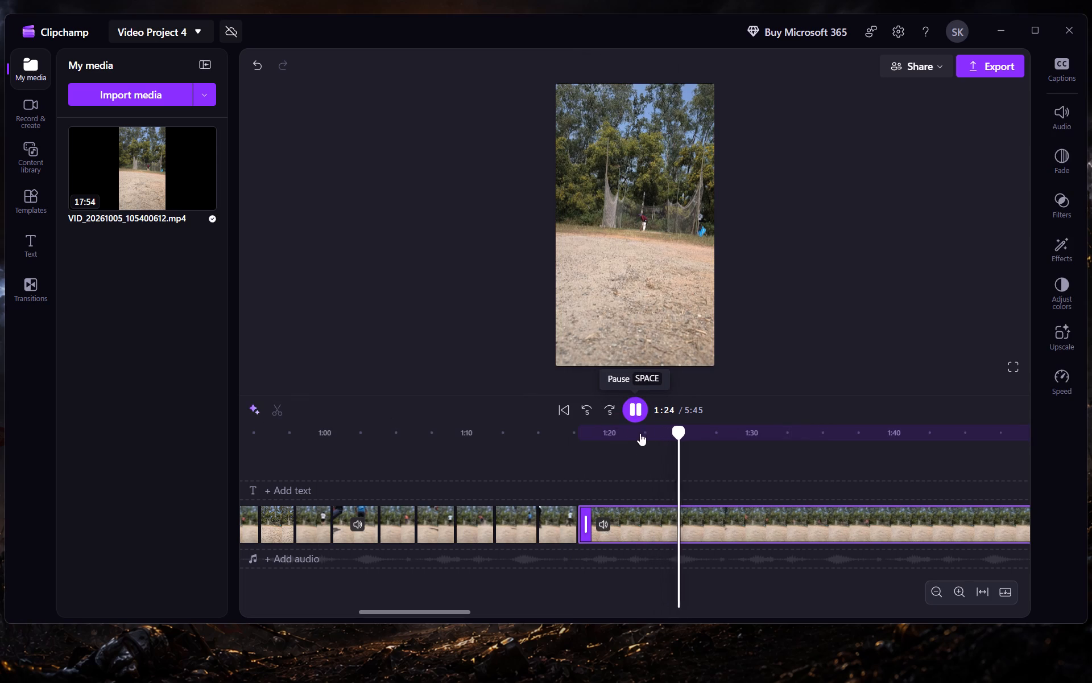
pyautogui.hscroll(-1, 637, 460)
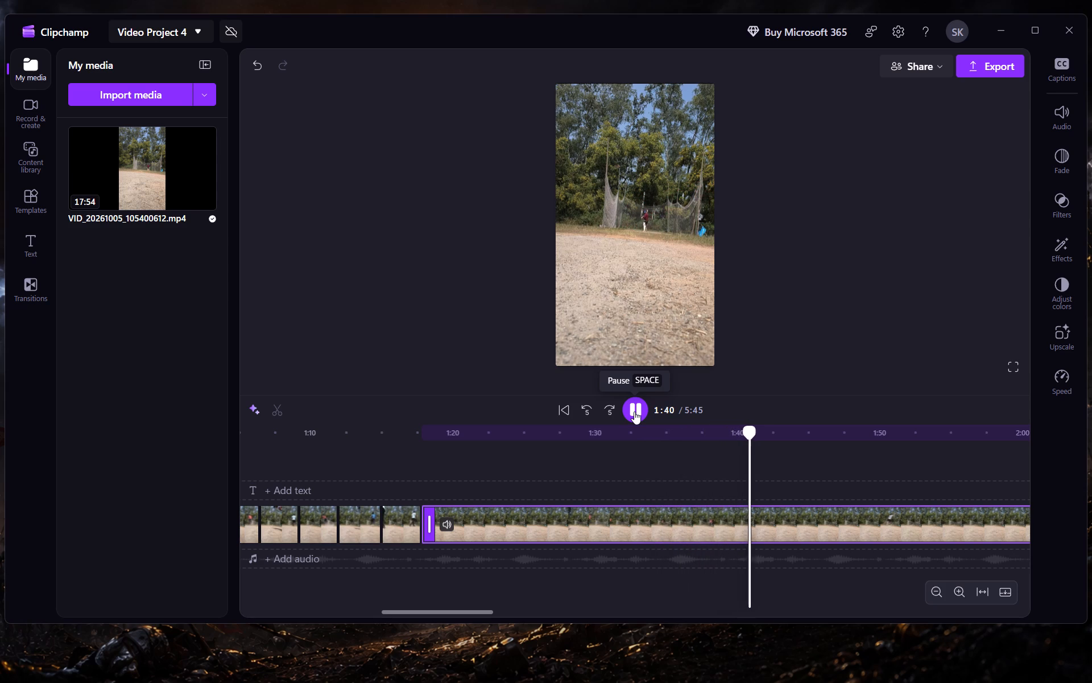
pyautogui.hscroll(-1, 623, 480)
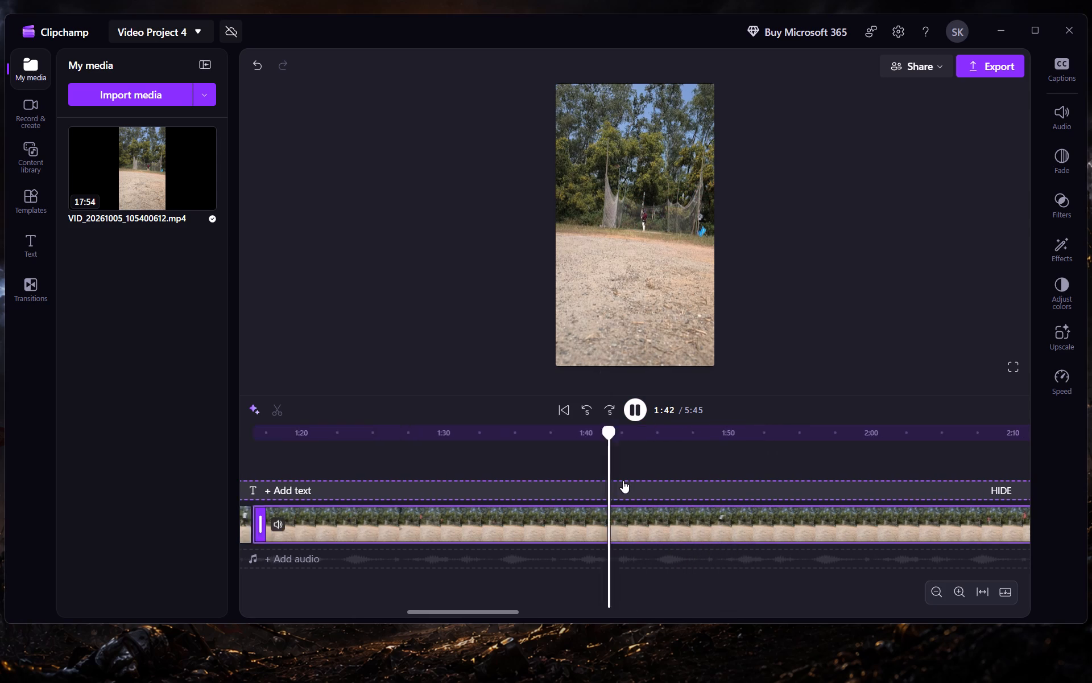
pyautogui.hscroll(-2, 623, 480)
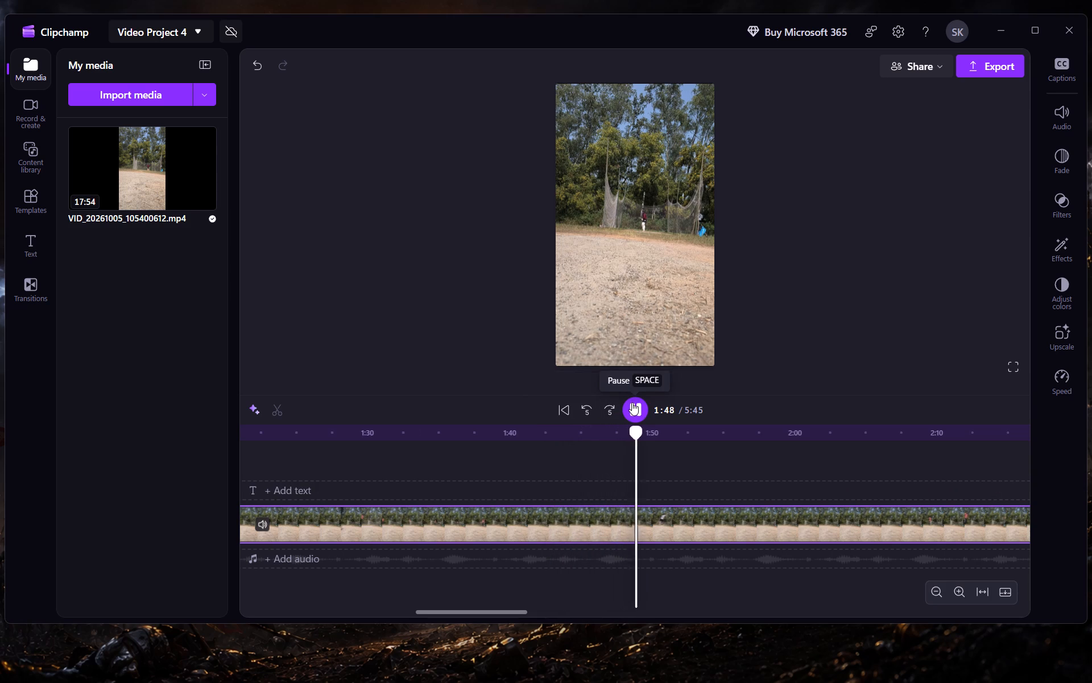
pyautogui.click(632, 402)
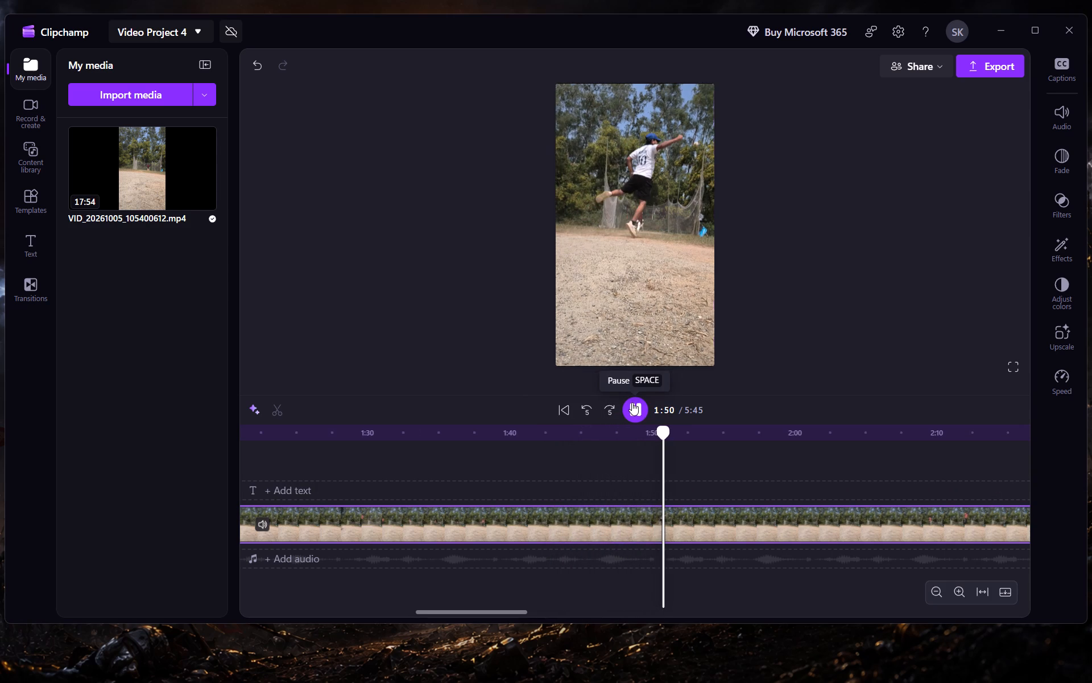
pyautogui.moveTo(665, 427); pyautogui.dragTo(647, 431)
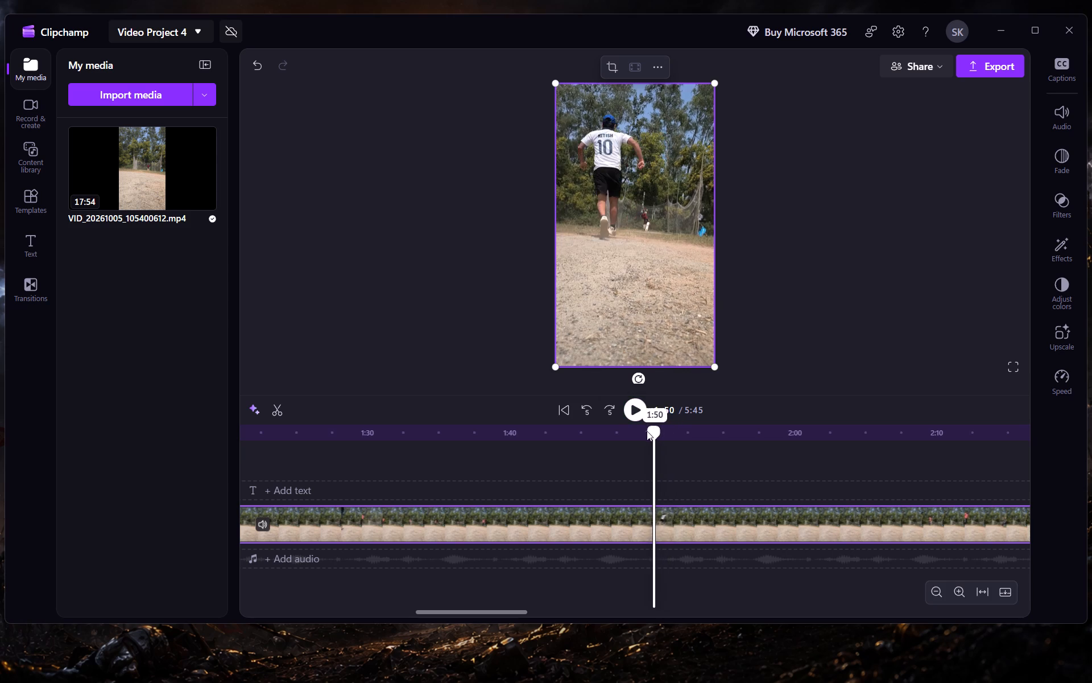
pyautogui.moveTo(647, 431); pyautogui.dragTo(626, 433)
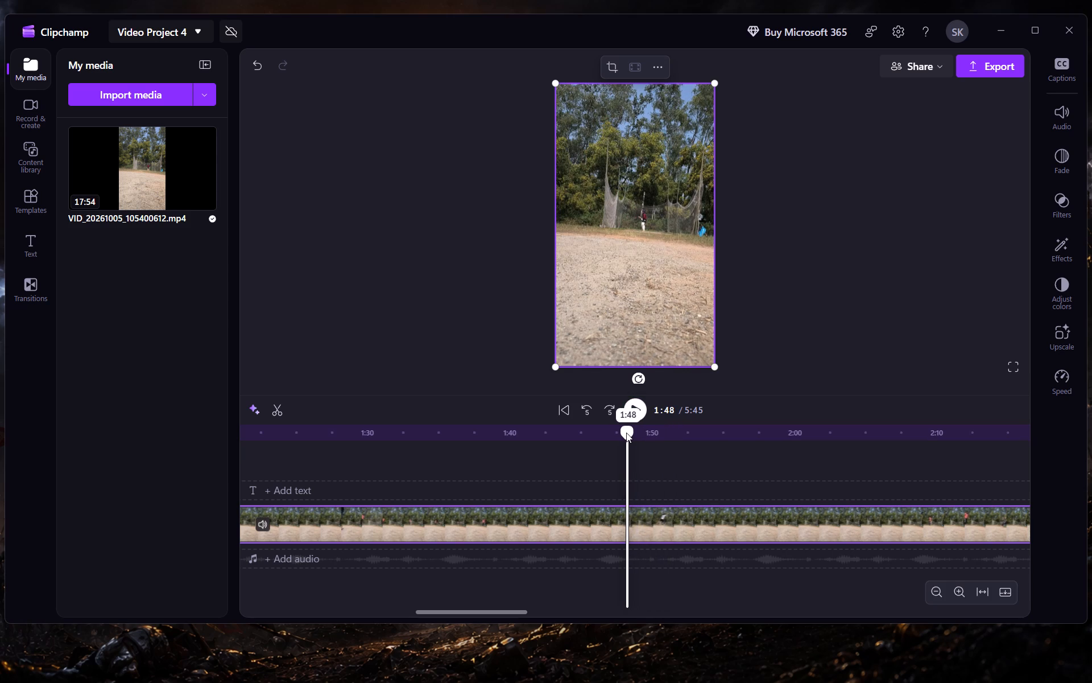
pyautogui.moveTo(626, 433); pyautogui.dragTo(623, 436)
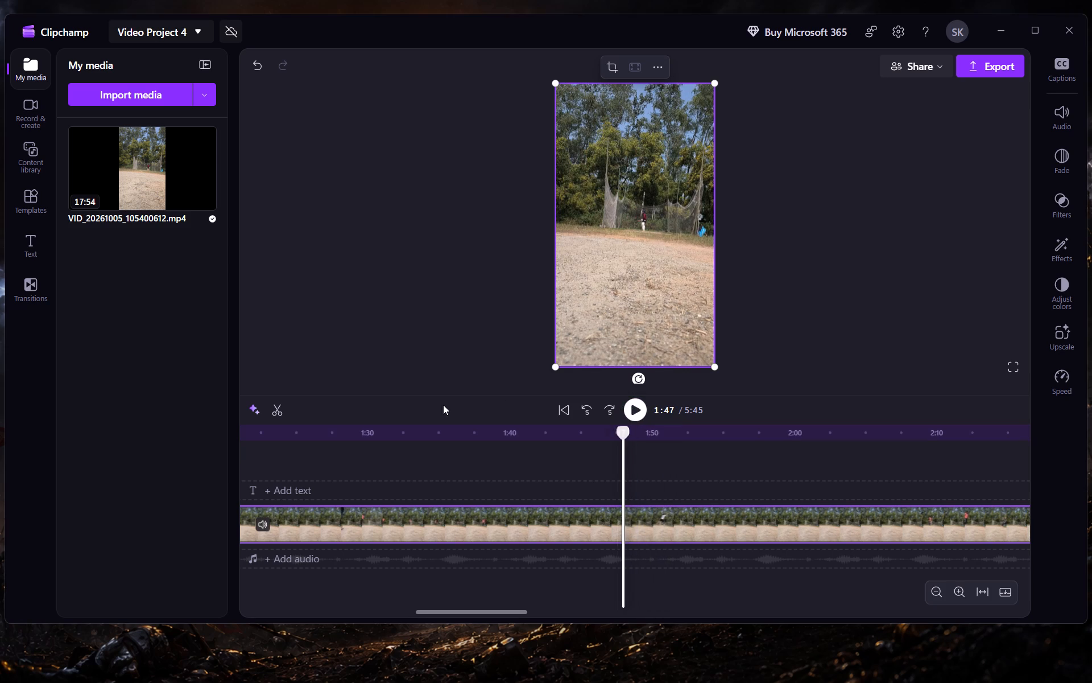
pyautogui.click(280, 414)
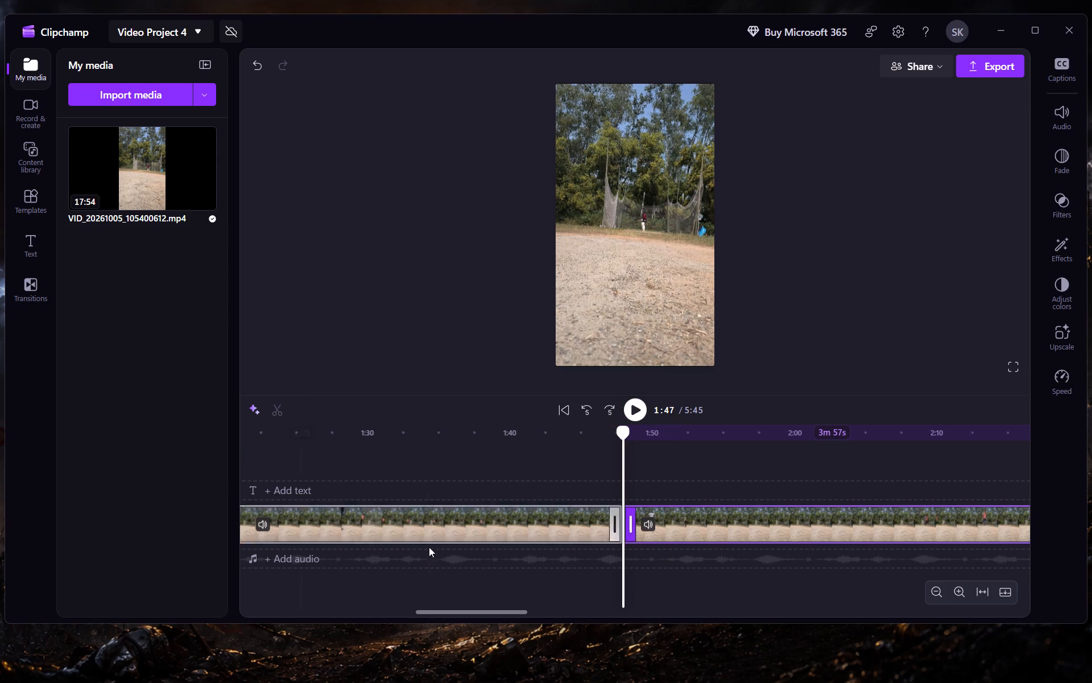
# Delete the idle clip between the 1:17 and 1:47 cuts, and close the gap it leaves.
pyautogui.rightClick(430, 526)
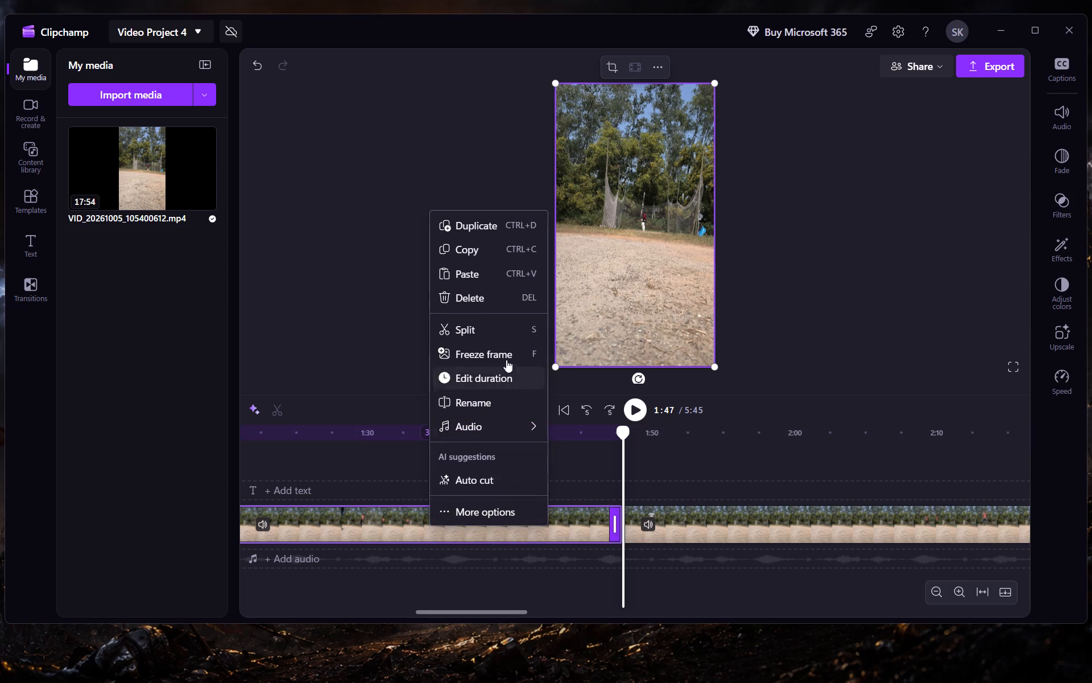
pyautogui.click(515, 301)
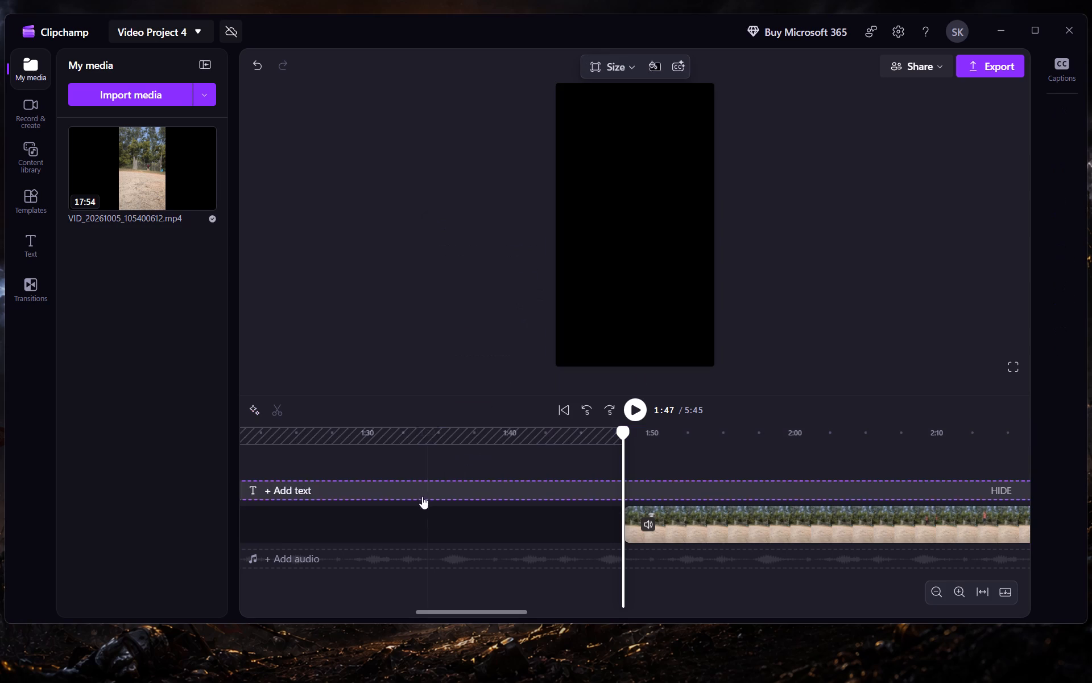
pyautogui.click(439, 525)
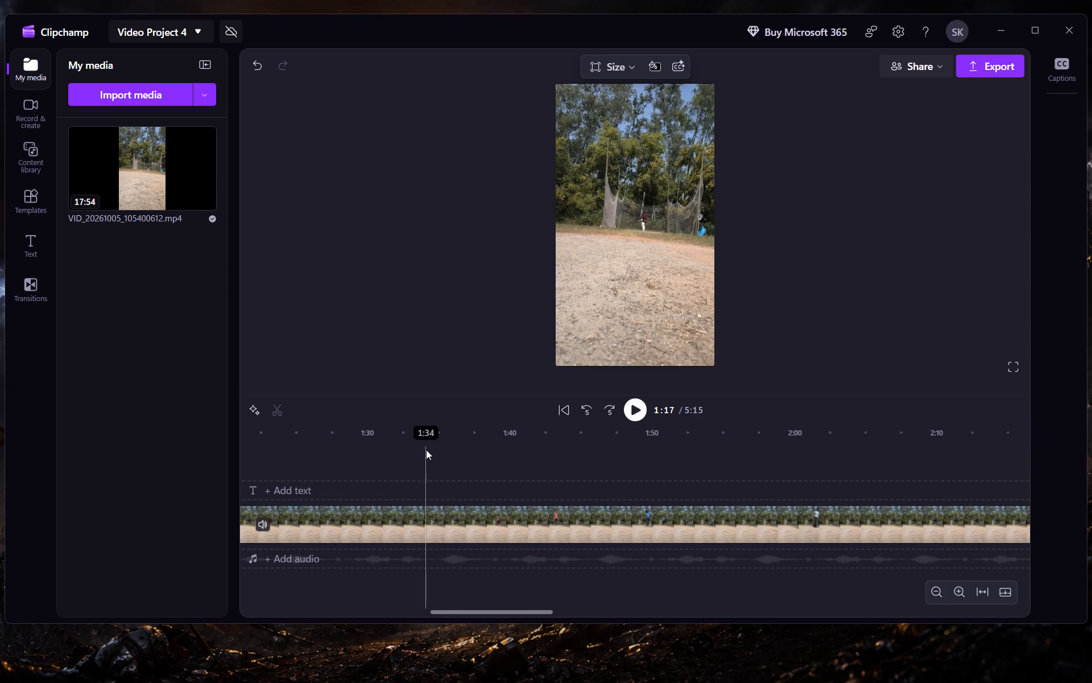
# Check the start of the number 10 bowler's clip at 1:17, trim about half a second off its beginning, and close the gap.
pyautogui.hscroll(1, 426, 450)
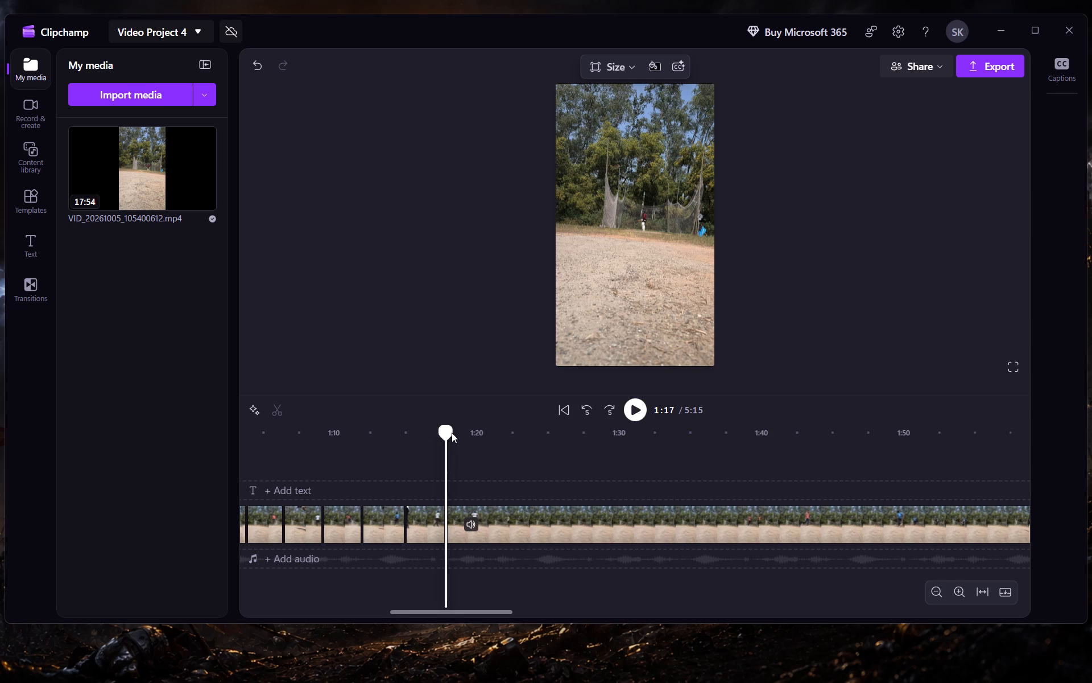
pyautogui.moveTo(446, 427); pyautogui.dragTo(446, 434)
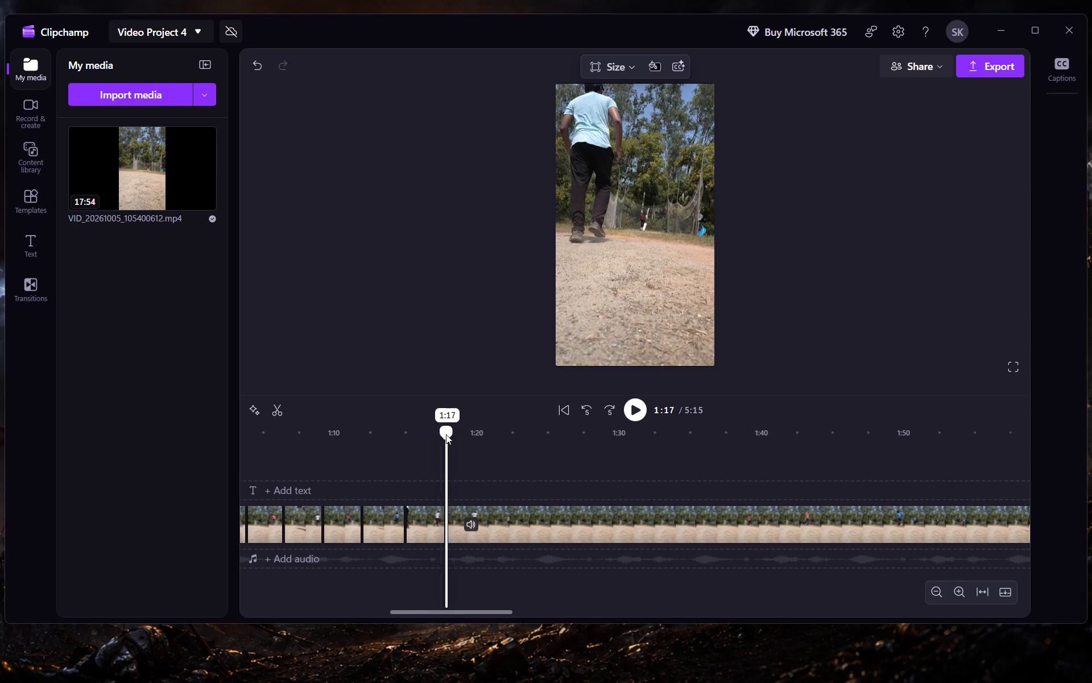
pyautogui.click(626, 409)
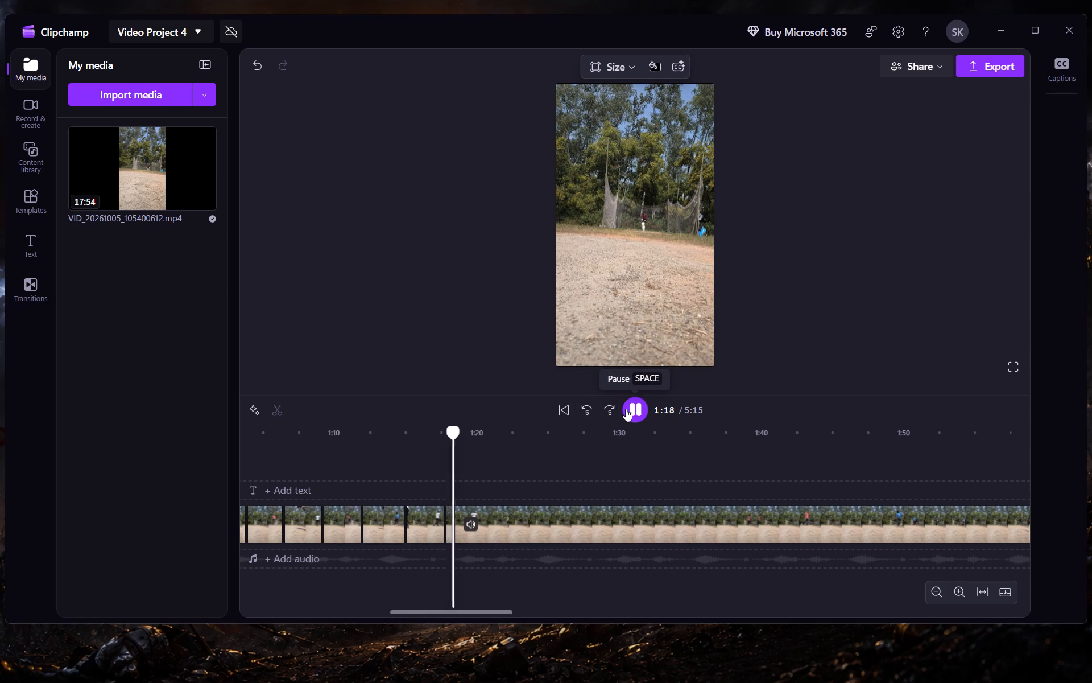
pyautogui.click(626, 409)
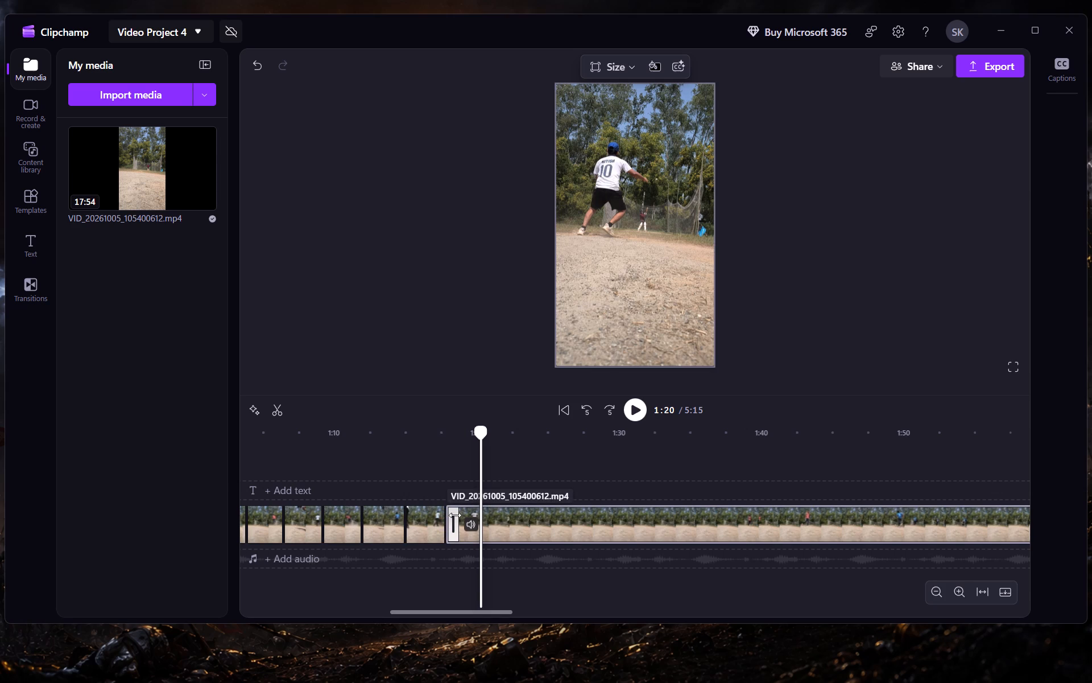
pyautogui.moveTo(455, 515); pyautogui.dragTo(462, 513)
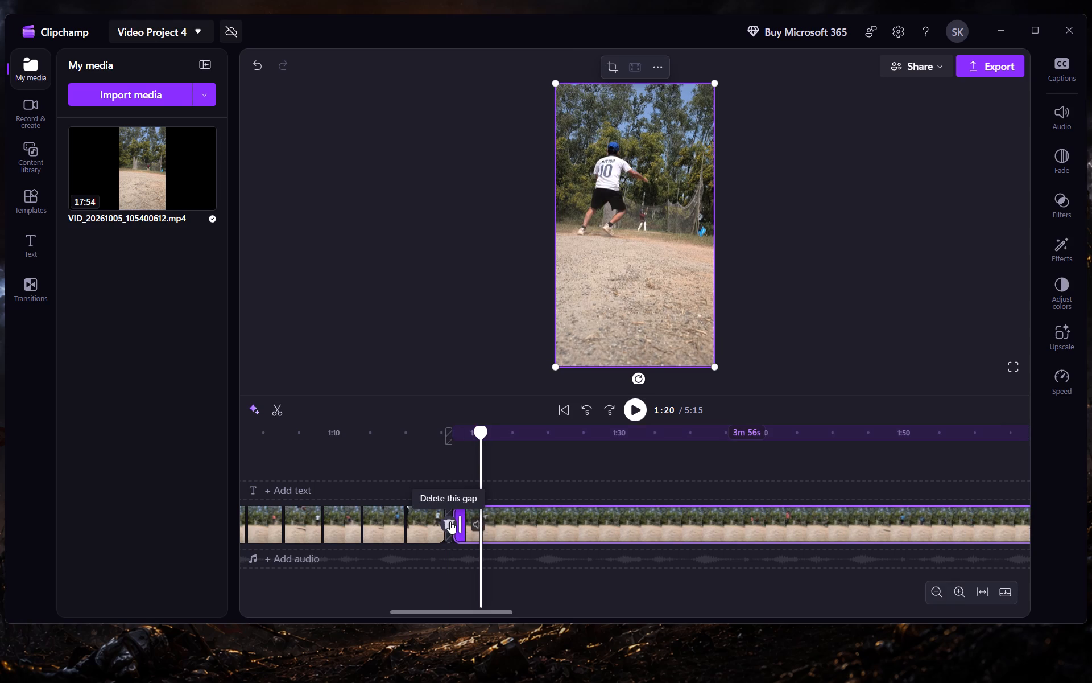
pyautogui.click(450, 522)
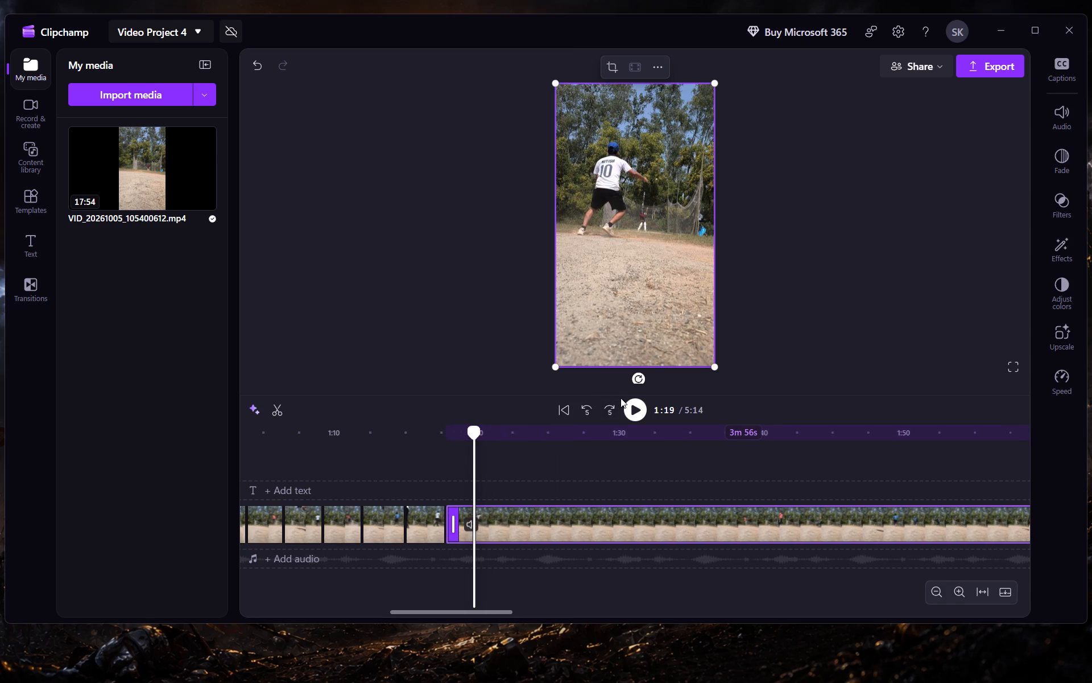
# Play the number 10 bowler's delivery in short bursts and split the clip at 1:21, as the bowler leaves the frame.
pyautogui.click(466, 426)
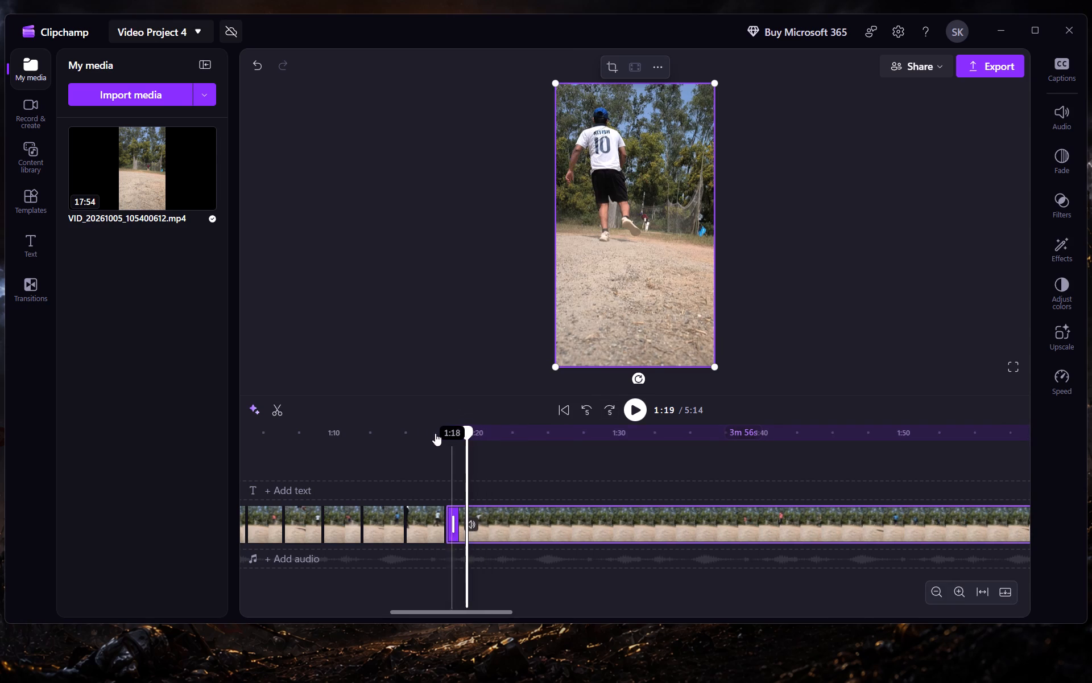
pyautogui.click(432, 433)
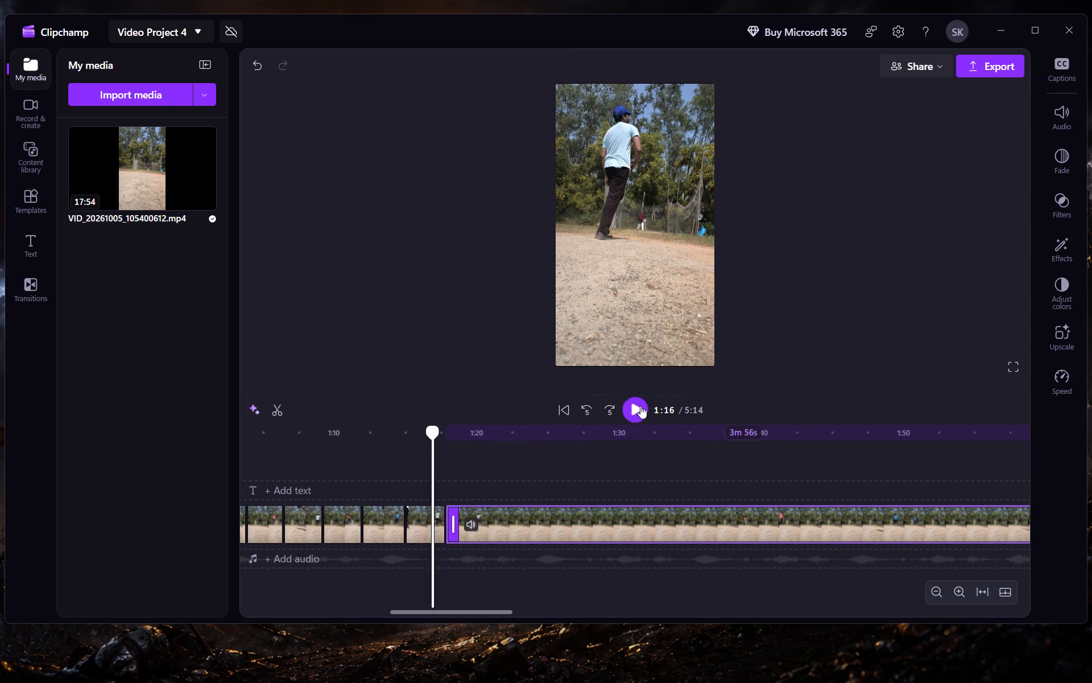
pyautogui.click(640, 406)
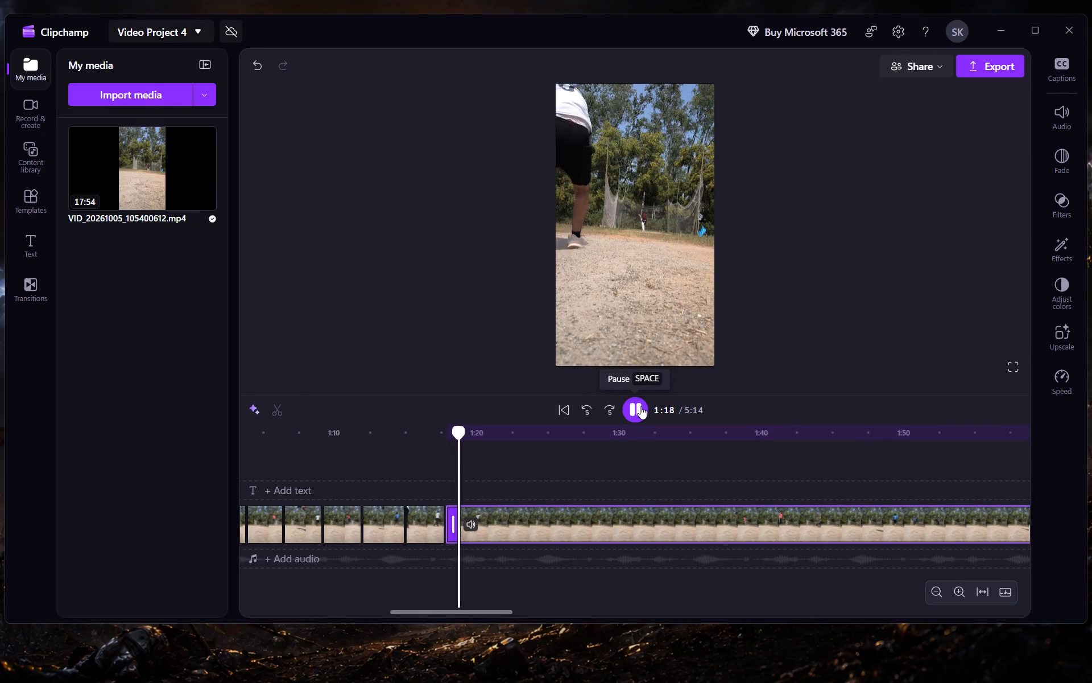
pyautogui.click(640, 406)
pyautogui.click(640, 406)
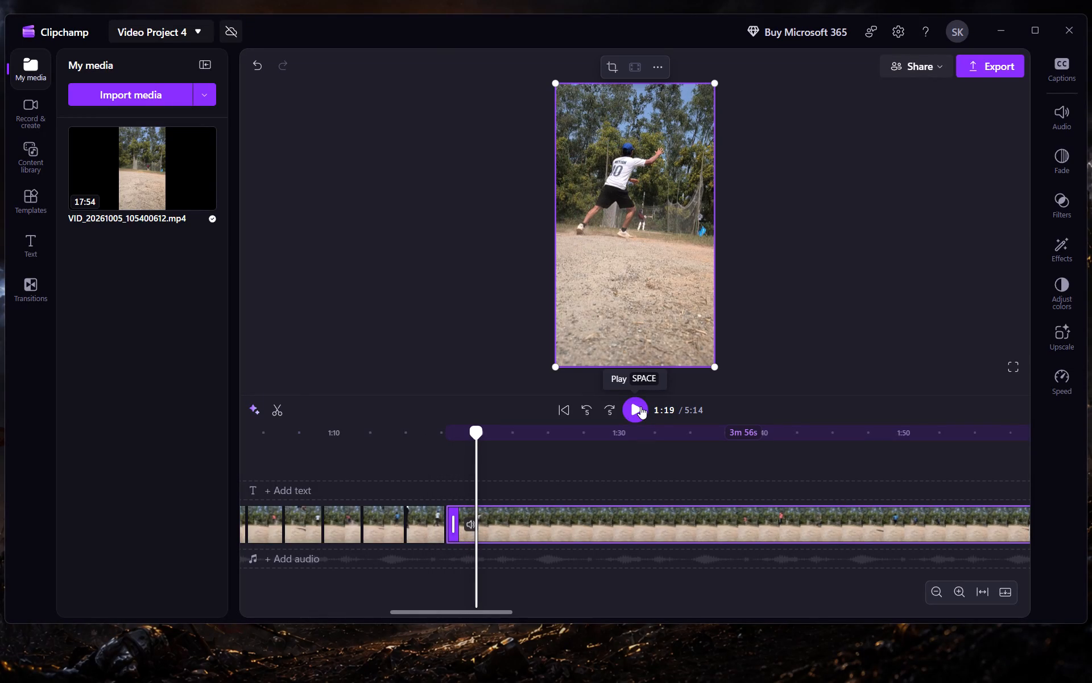
pyautogui.click(640, 406)
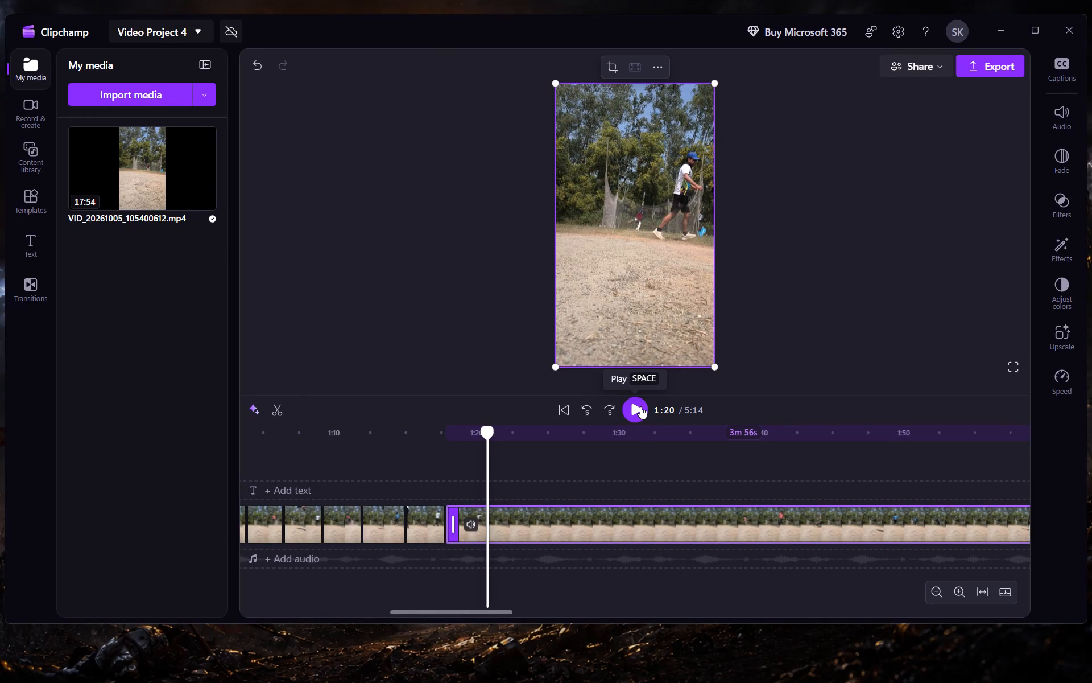
pyautogui.doubleClick(640, 406)
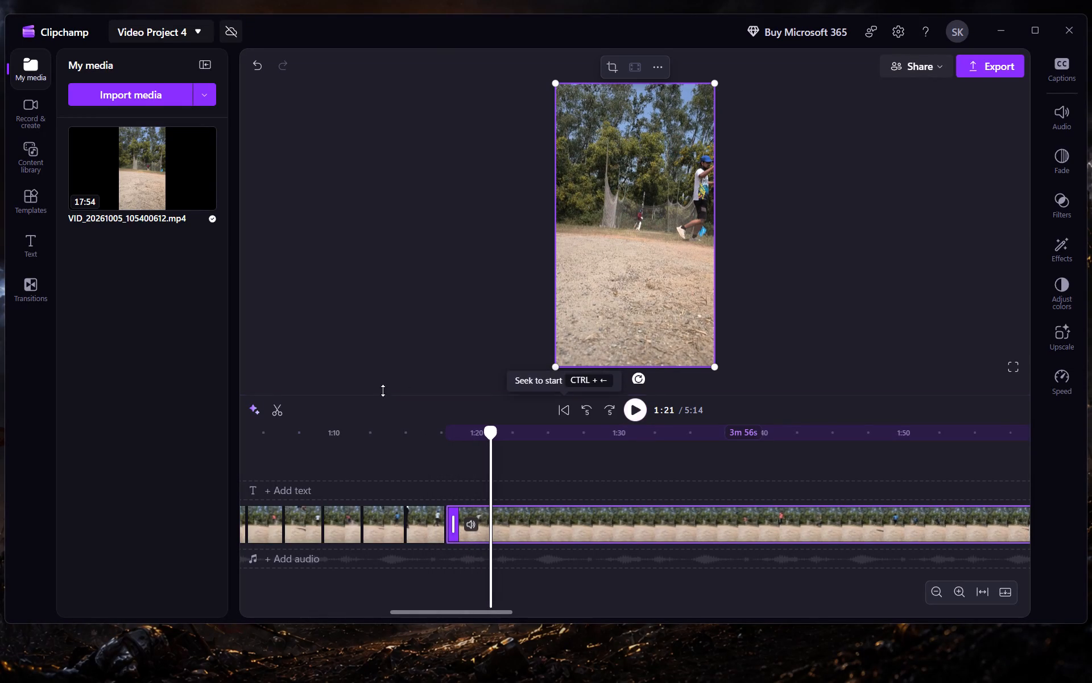
pyautogui.click(277, 412)
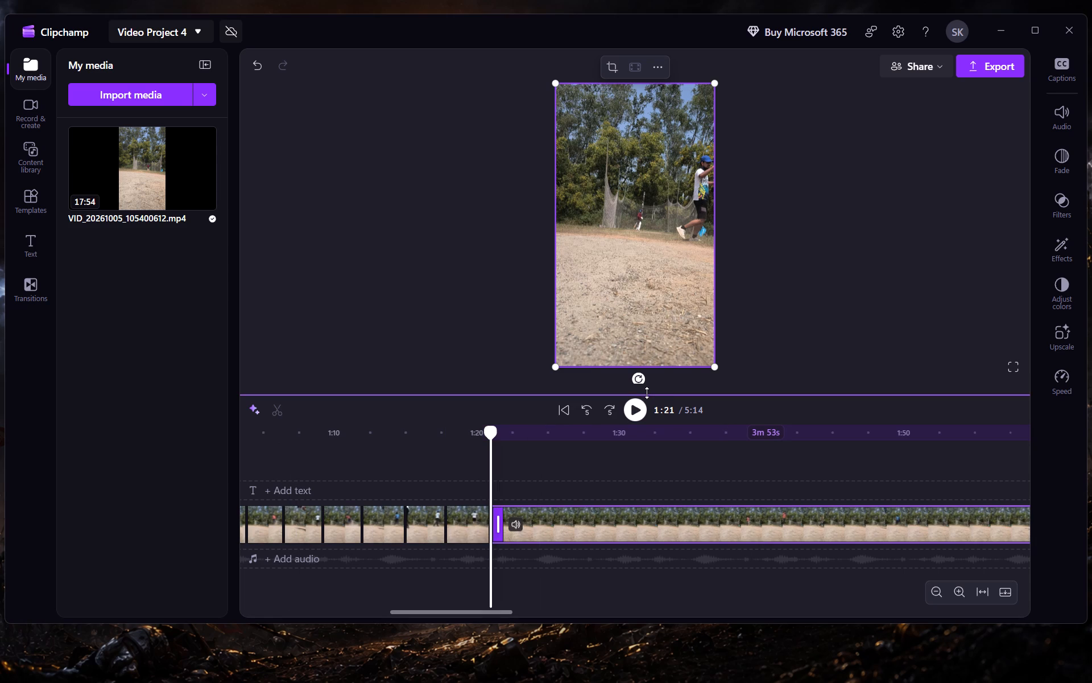
# Find the idle moment just before the bowler in the orange shirt enters and split the clip there, at 1:36.
pyautogui.click(615, 408)
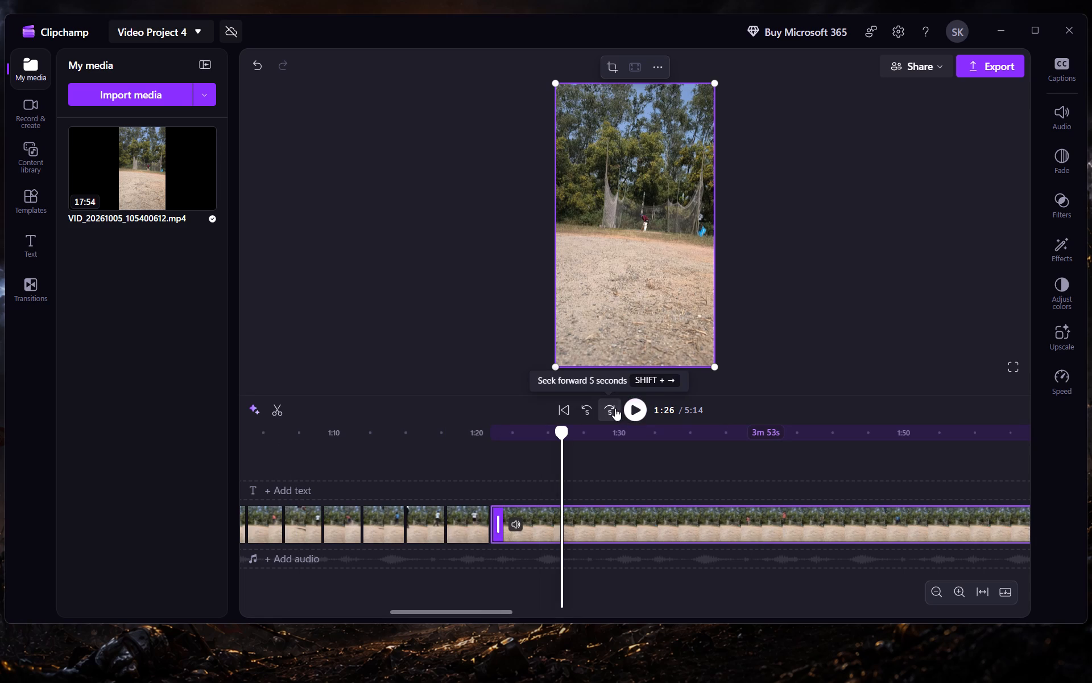
pyautogui.click(632, 404)
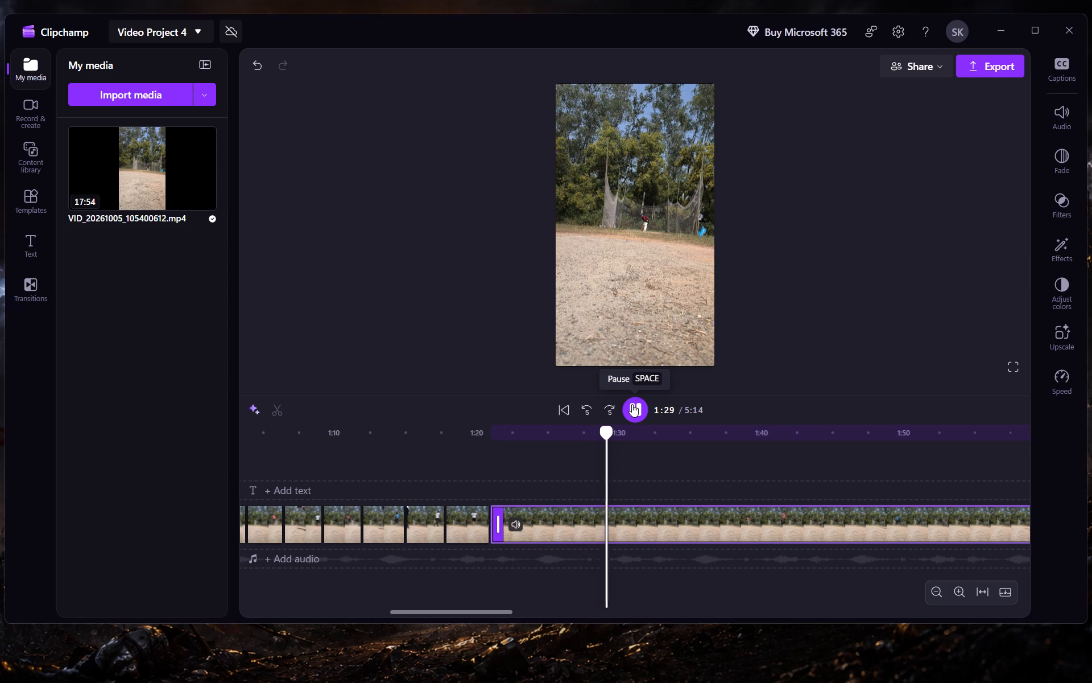
pyautogui.hscroll(-1, 702, 448)
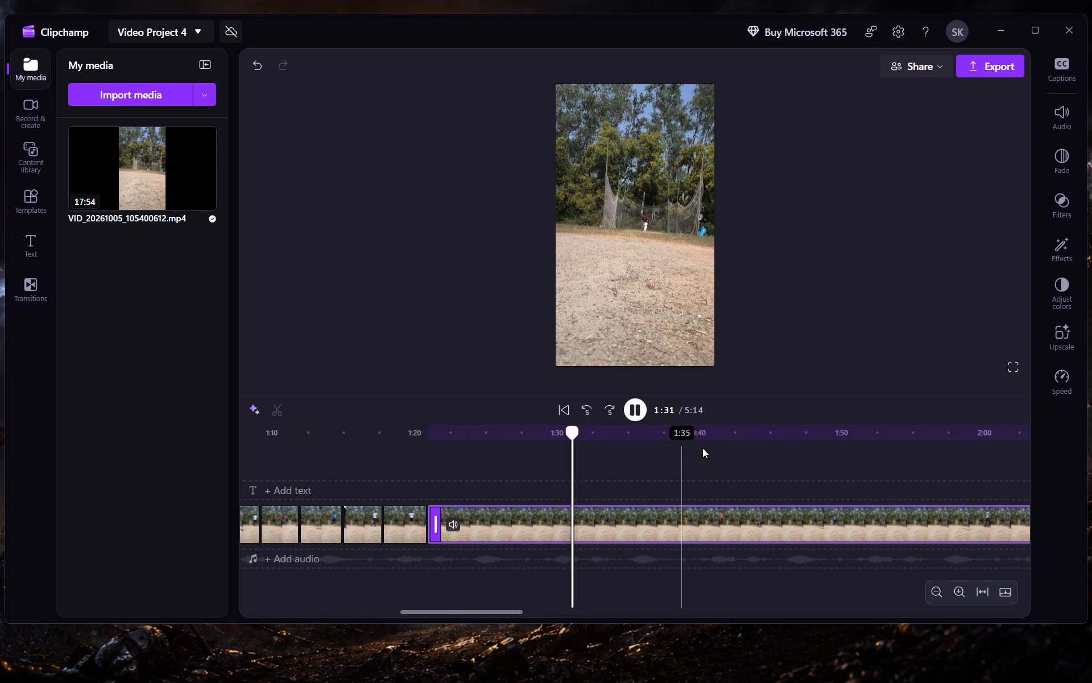
pyautogui.hscroll(-2, 702, 448)
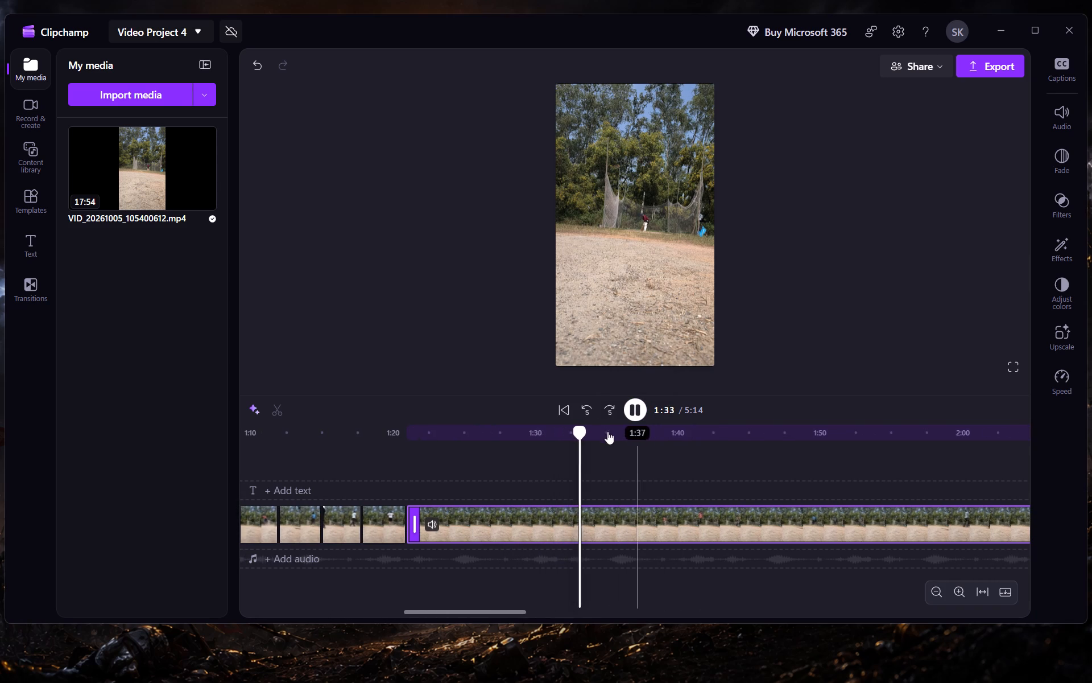
pyautogui.click(630, 405)
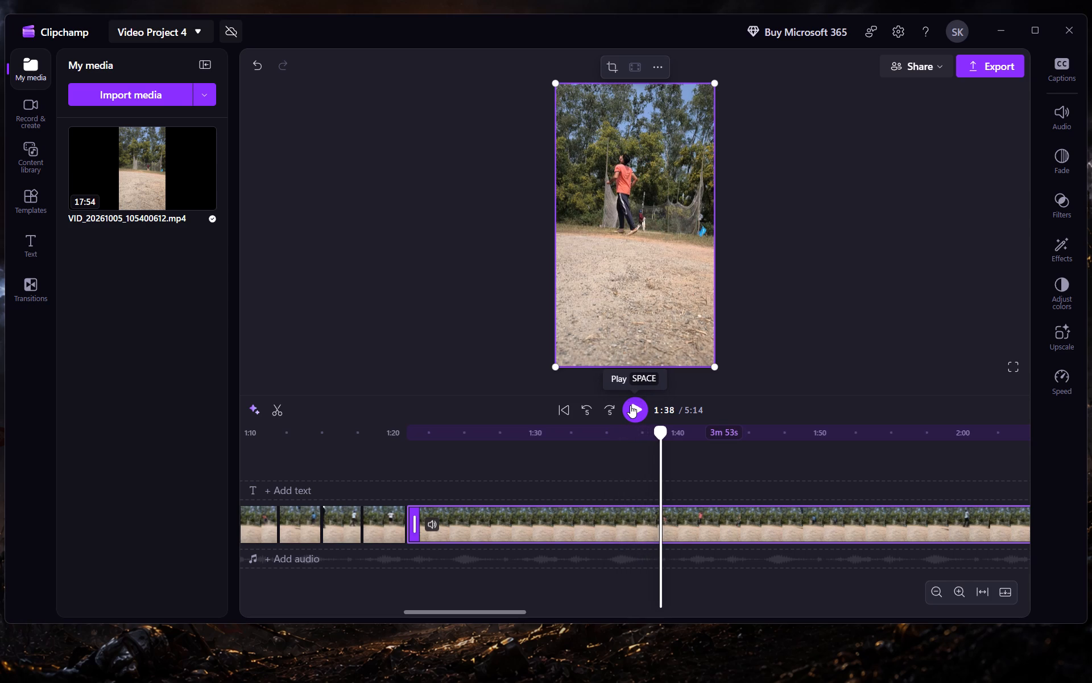
pyautogui.moveTo(661, 431); pyautogui.dragTo(635, 433)
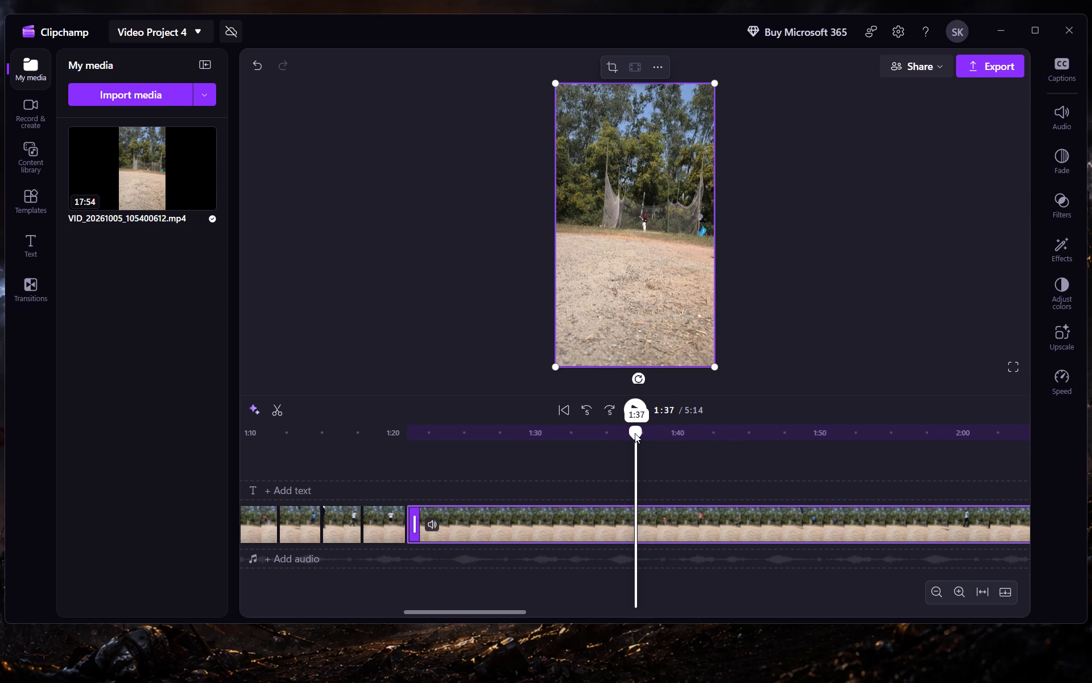
pyautogui.moveTo(635, 433); pyautogui.dragTo(628, 434)
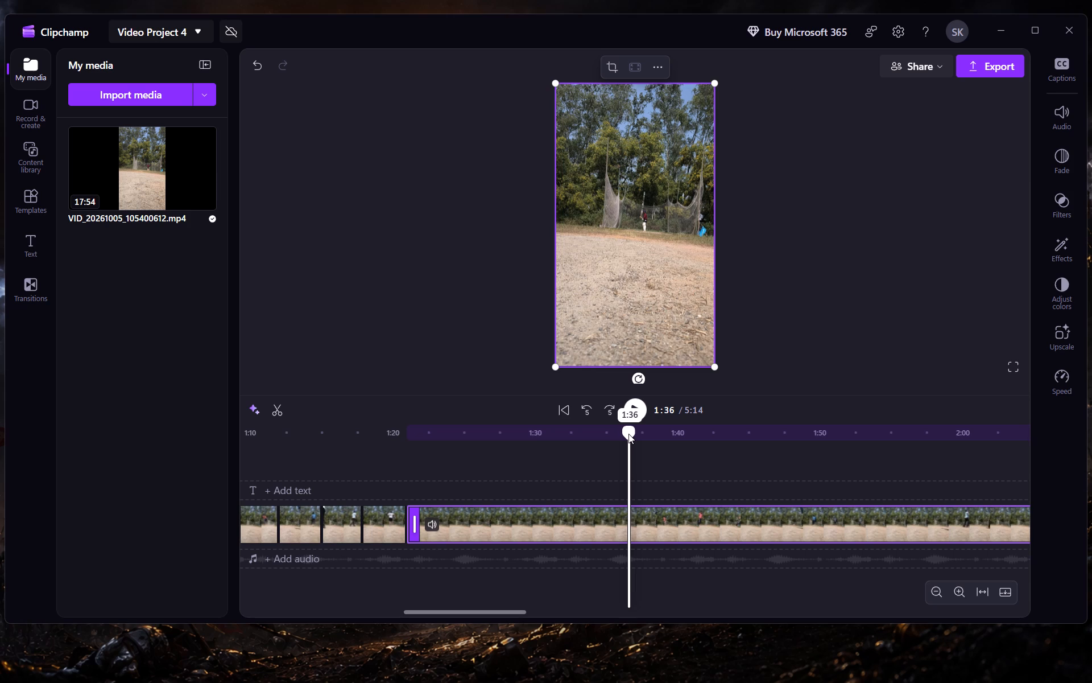
pyautogui.moveTo(628, 434); pyautogui.dragTo(626, 437)
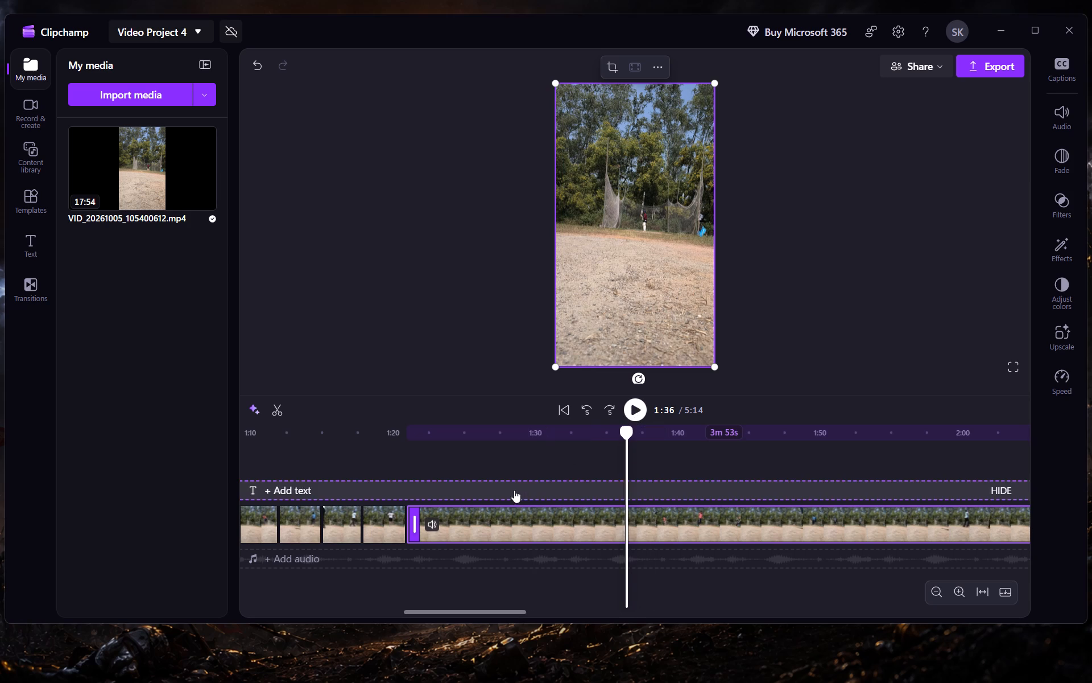
pyautogui.click(271, 407)
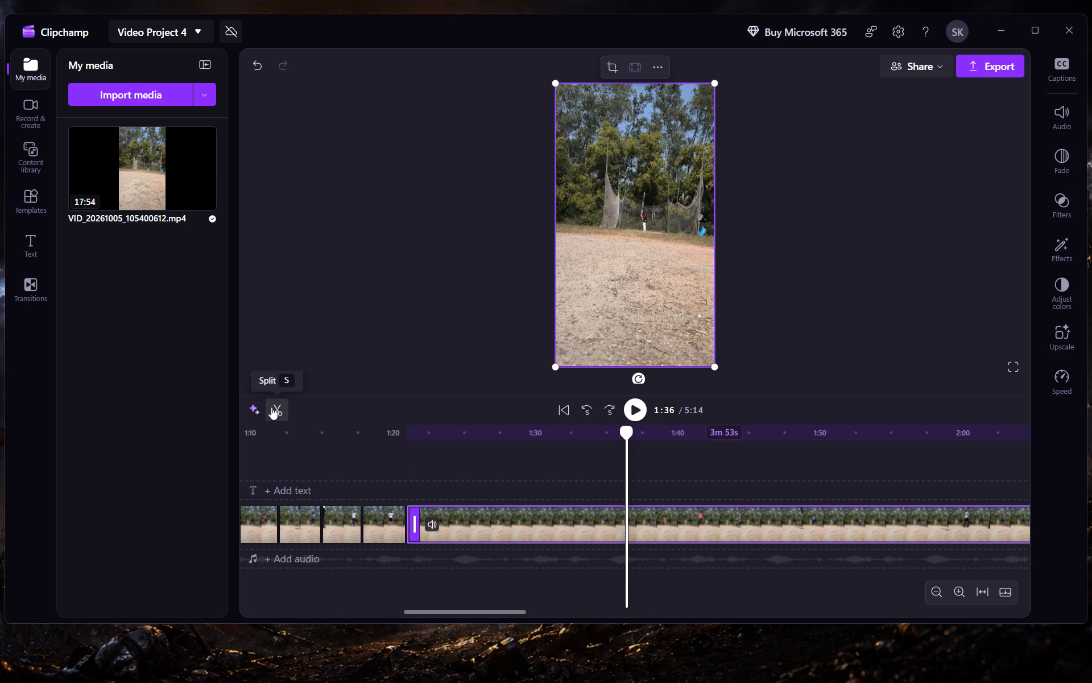
# Delete the idle clip between the 1:21 and 1:36 cuts, and close the gap it leaves.
pyautogui.rightClick(468, 509)
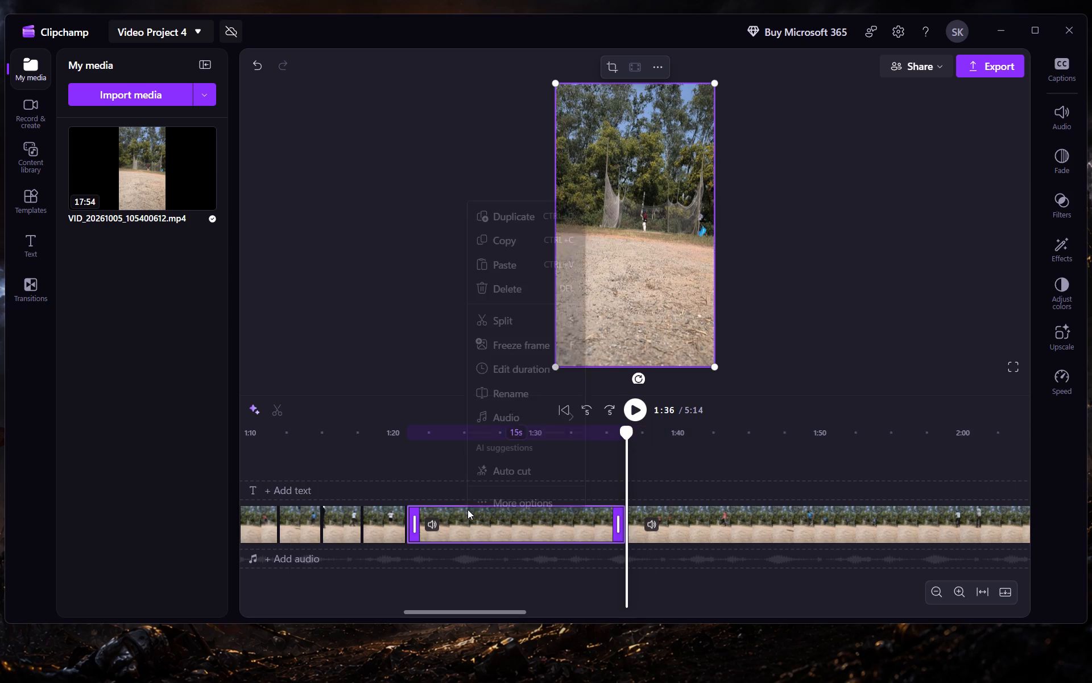
pyautogui.click(527, 282)
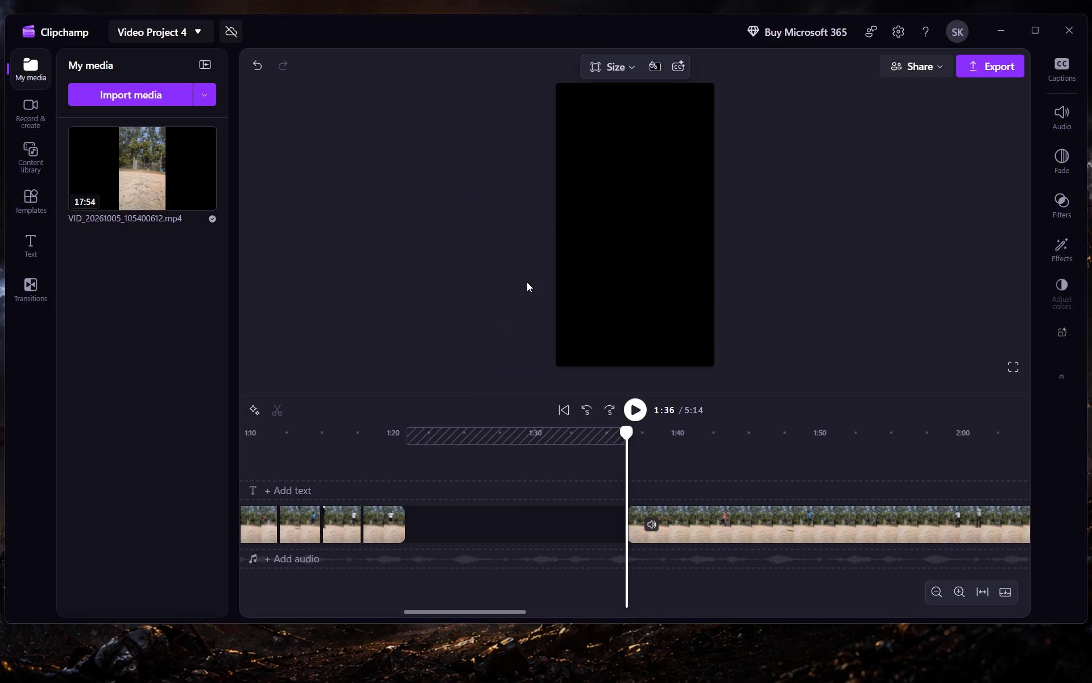
pyautogui.click(515, 519)
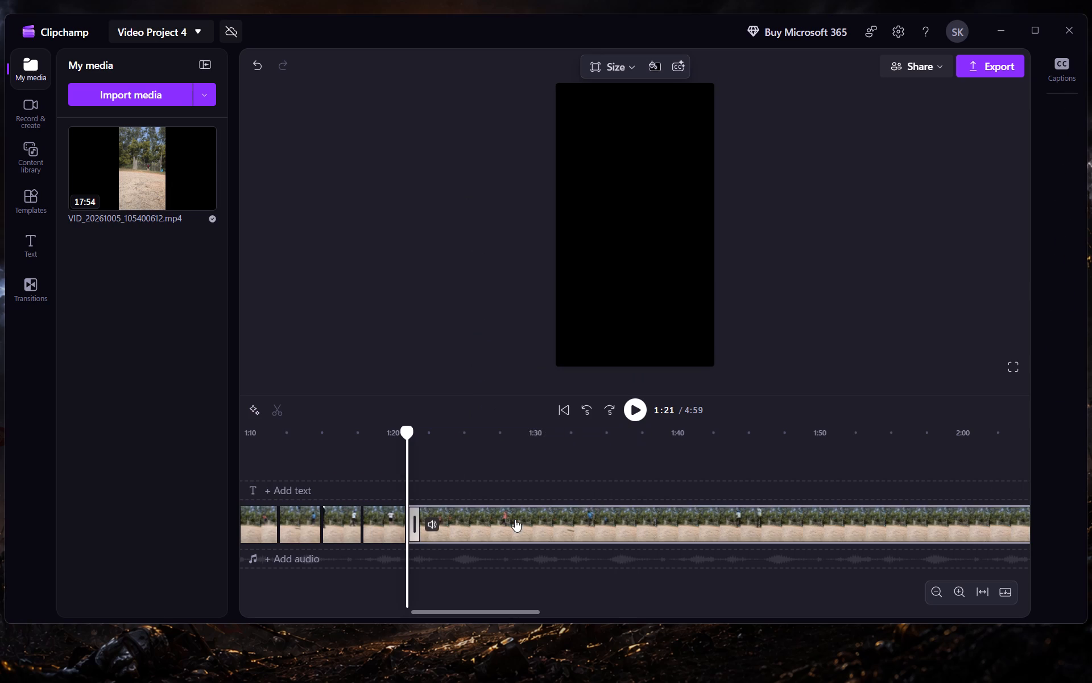
# Play the orange-shirted bowler's delivery up to 1:24, trim a fraction of a second off the clip's beginning, and close the gap.
pyautogui.click(630, 405)
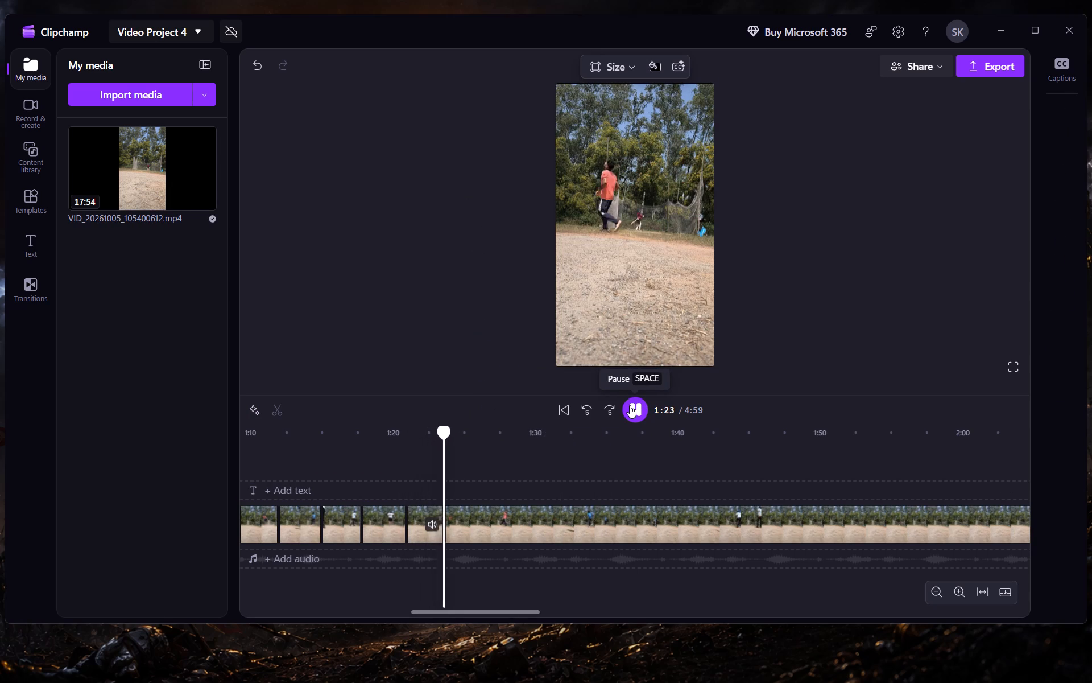
pyautogui.click(630, 405)
pyautogui.click(630, 405)
pyautogui.click(630, 405)
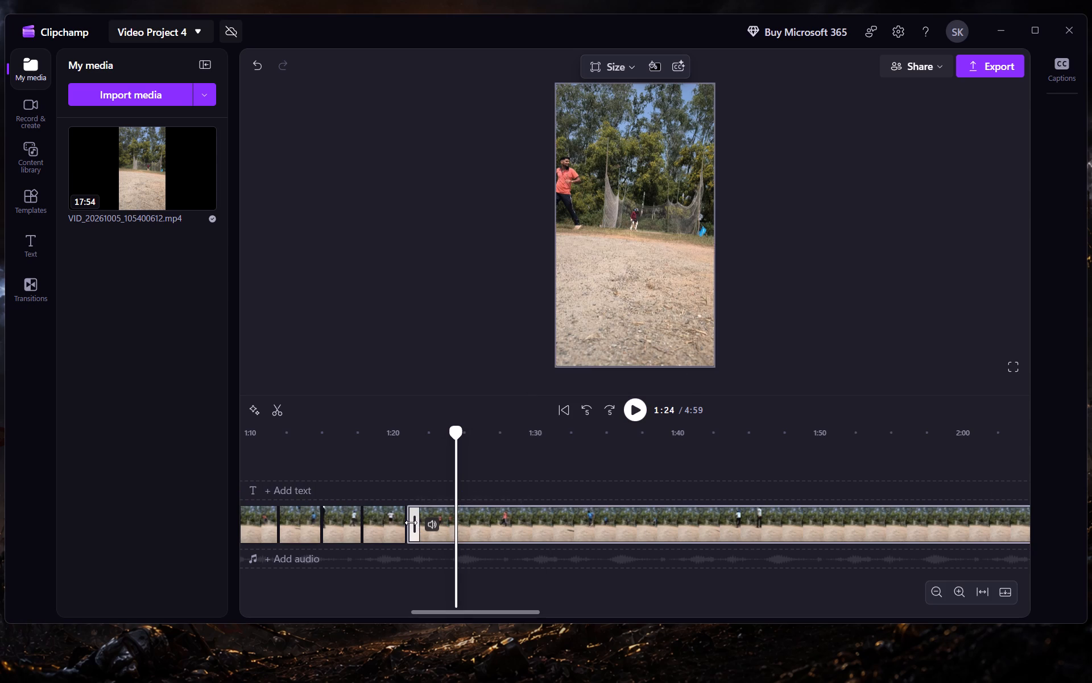
pyautogui.click(411, 522)
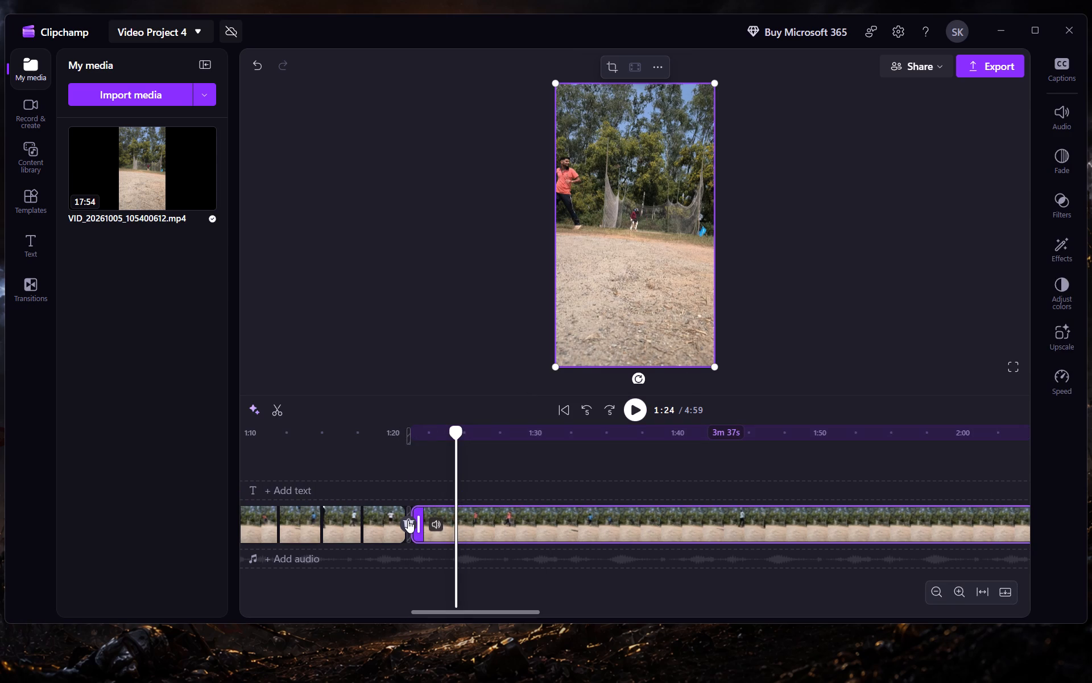
pyautogui.click(407, 520)
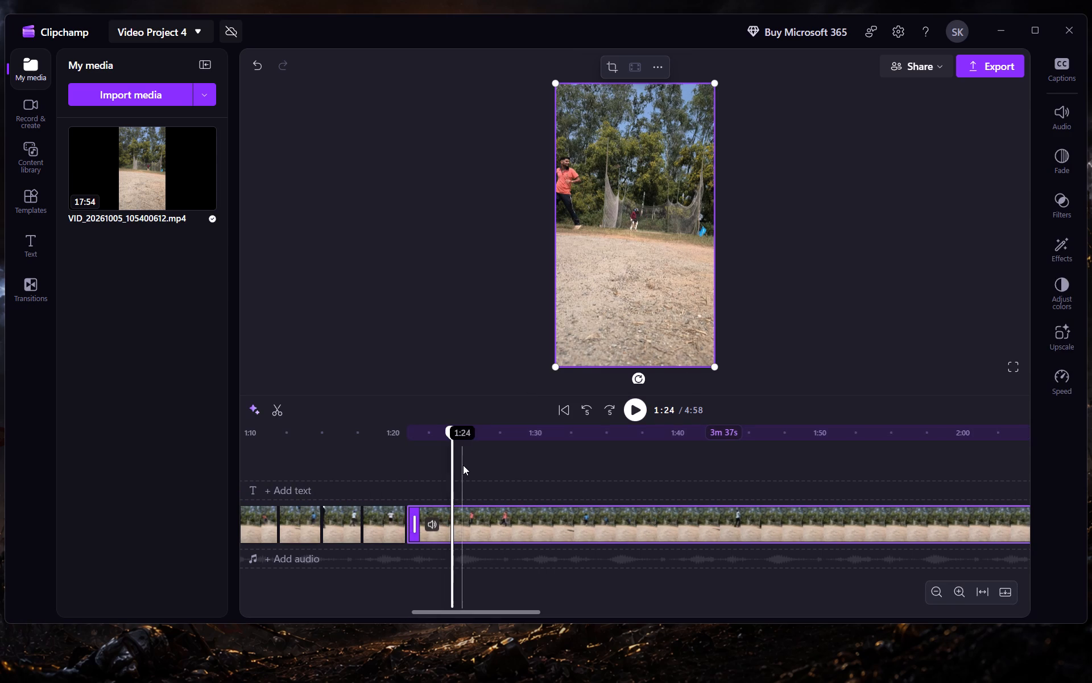
# Split the clip at 1:24, as the bowler in the orange shirt leaves the frame.
pyautogui.click(278, 410)
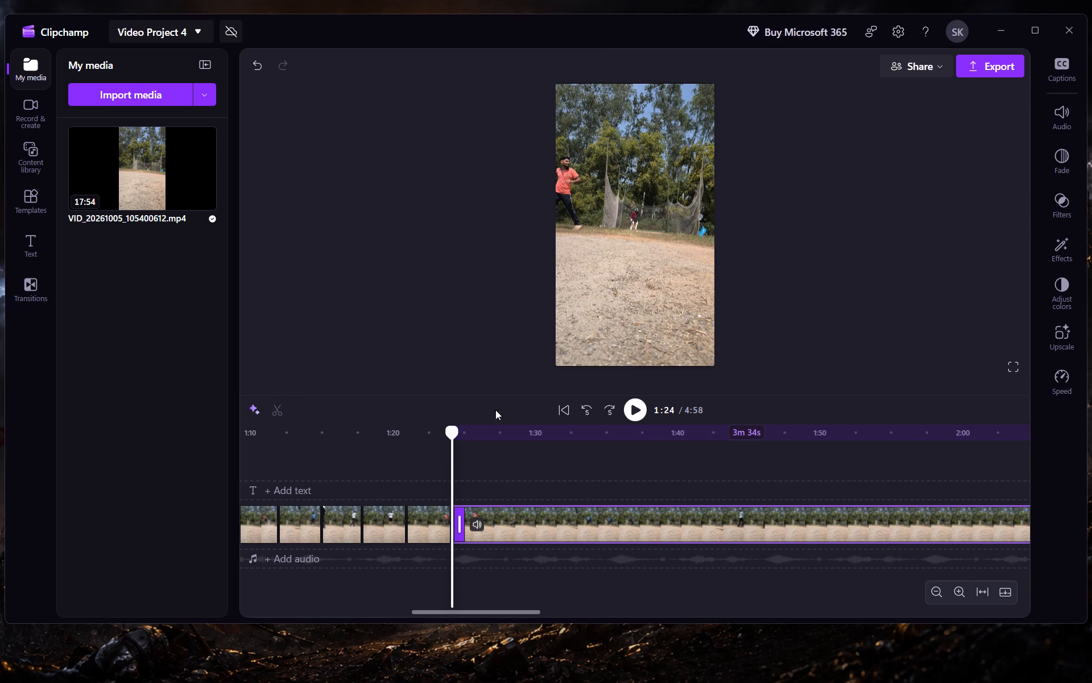
# Find the idle moment just before the number 28 bowler in blue enters and split the clip there, at 1:31.
pyautogui.click(629, 408)
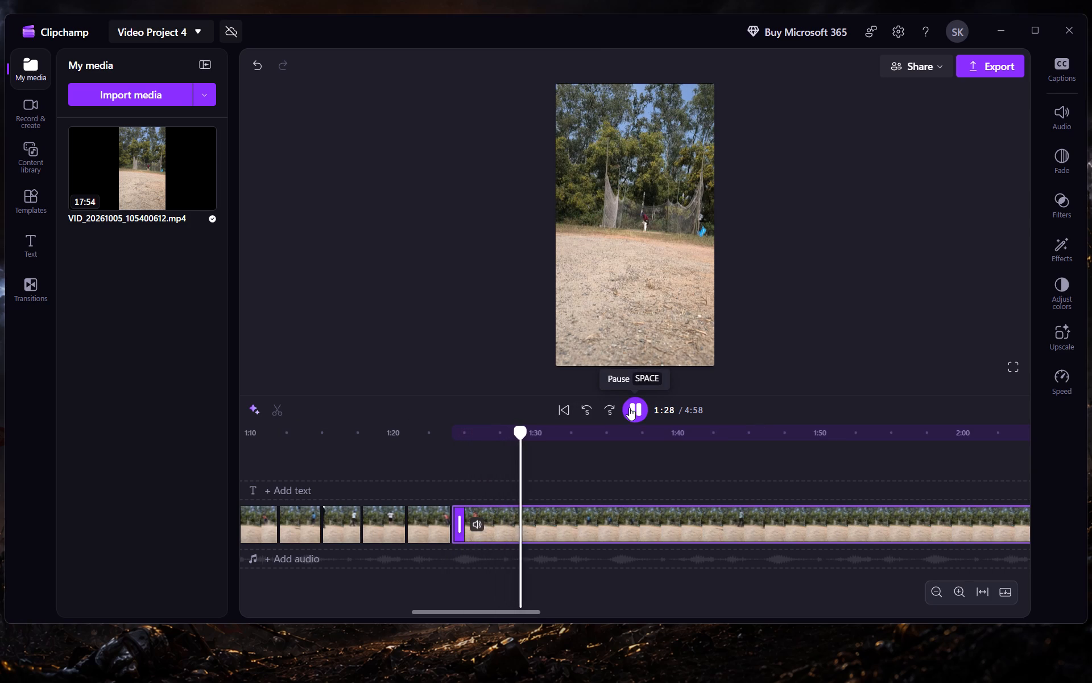
pyautogui.click(606, 409)
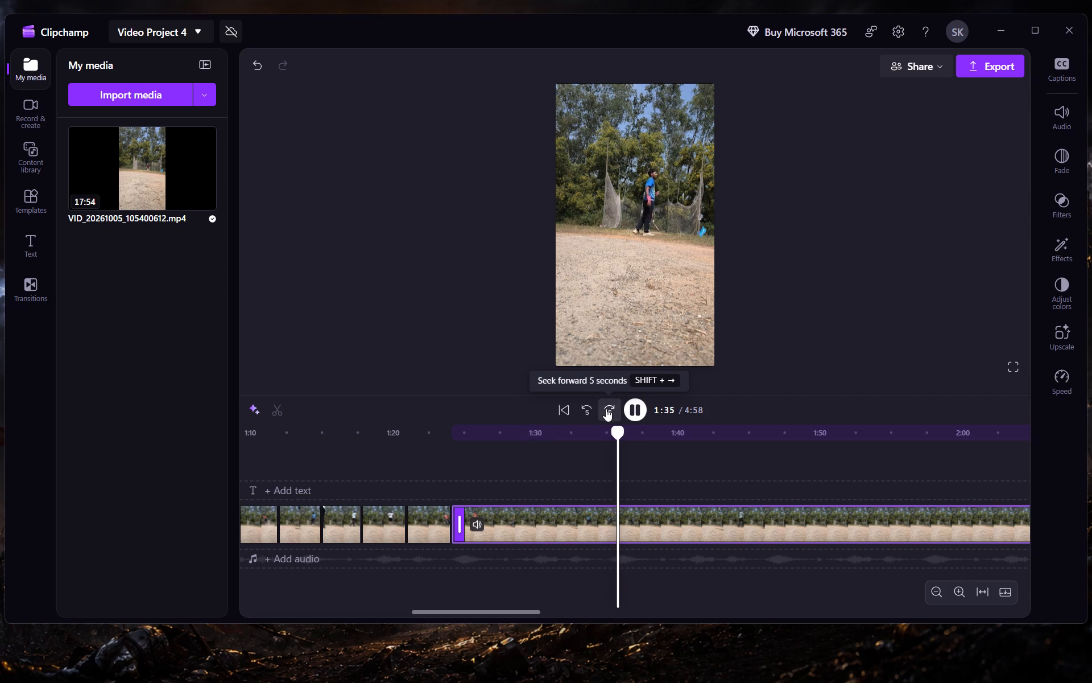
pyautogui.click(587, 405)
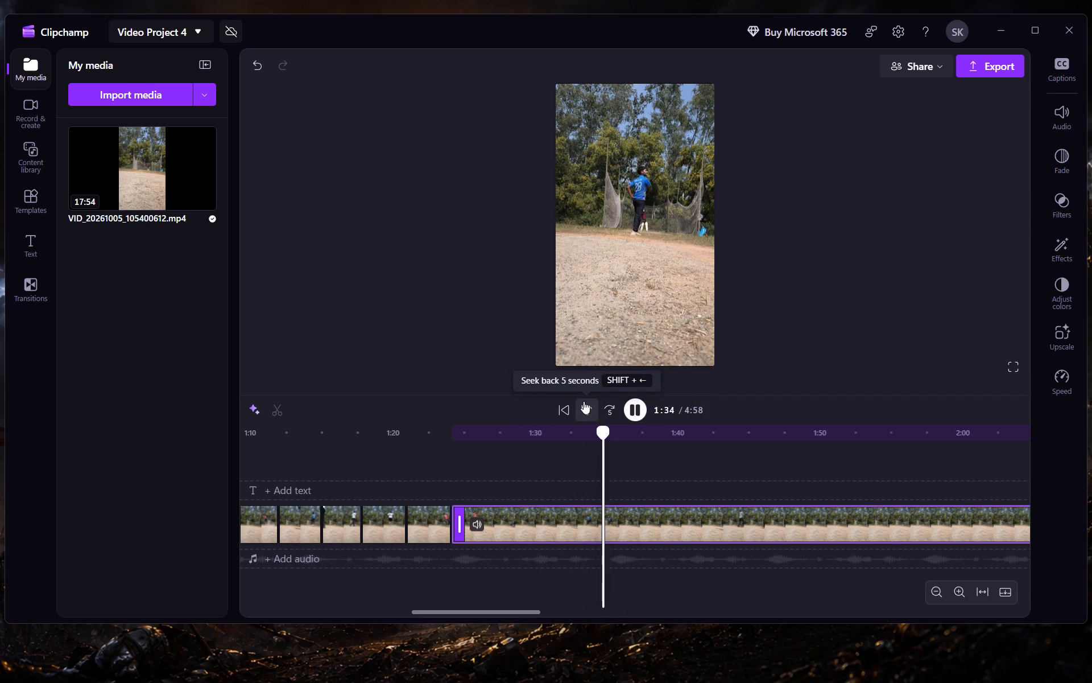
pyautogui.click(584, 401)
pyautogui.click(634, 405)
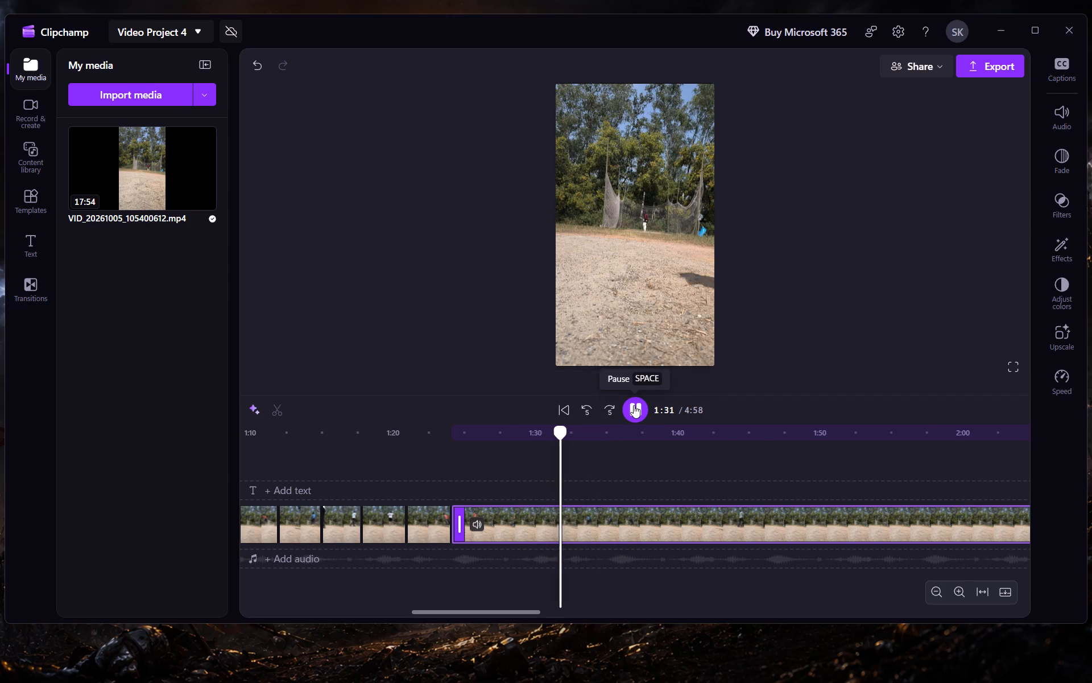
pyautogui.moveTo(556, 431); pyautogui.dragTo(551, 433)
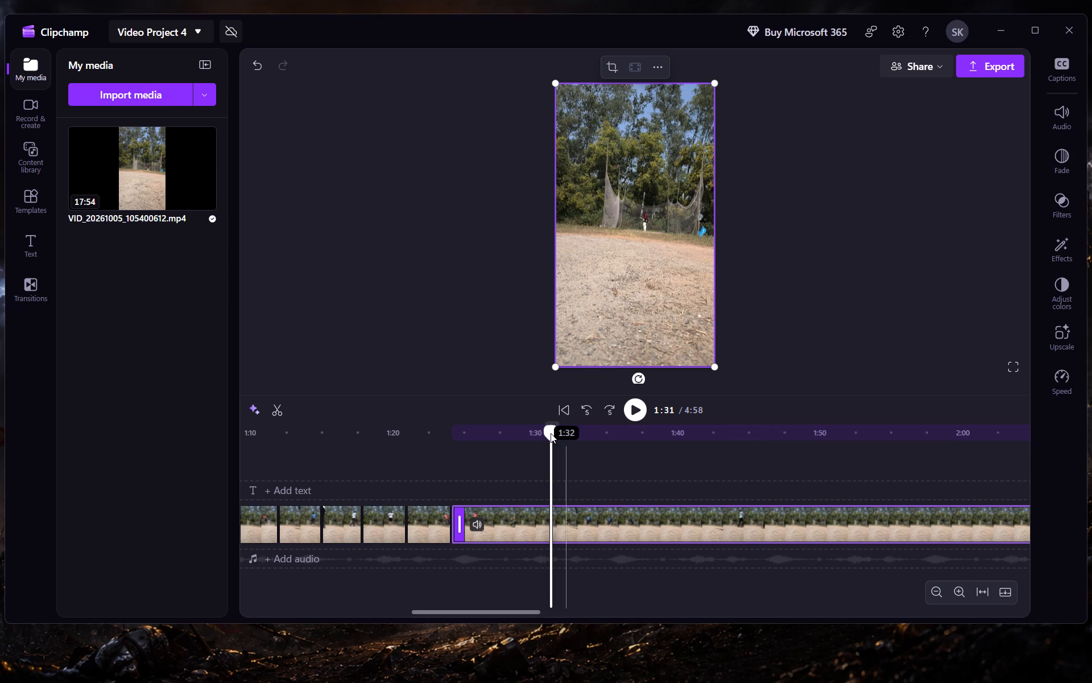
pyautogui.click(279, 407)
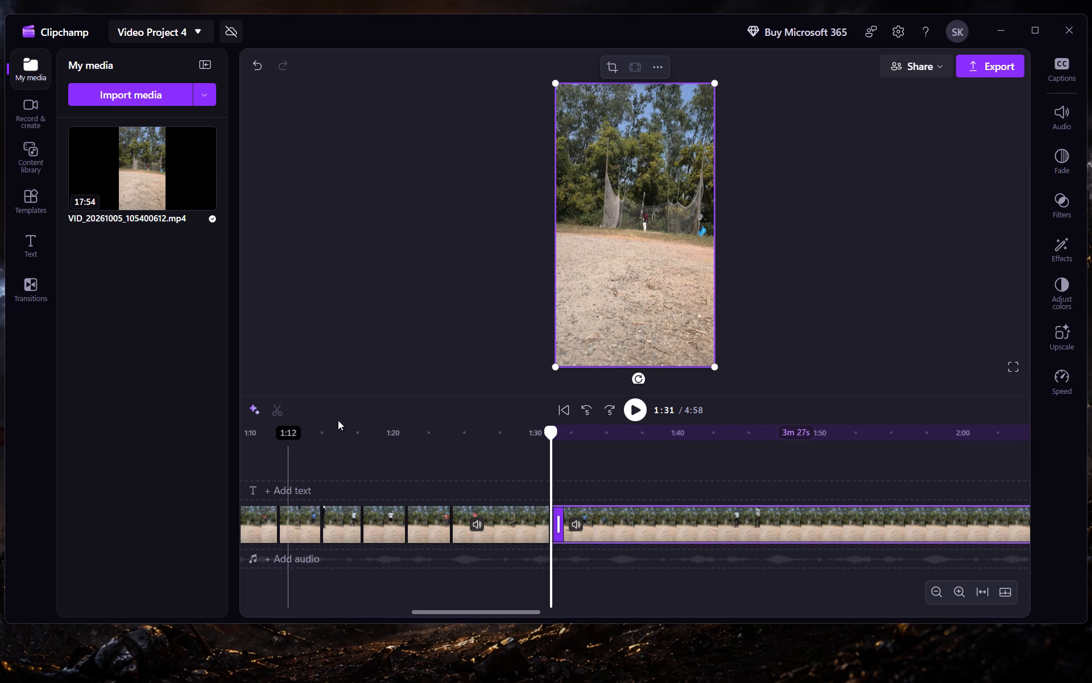
# Delete the idle clip between the 1:24 and 1:31 cuts, and close the gap it leaves.
pyautogui.rightClick(521, 524)
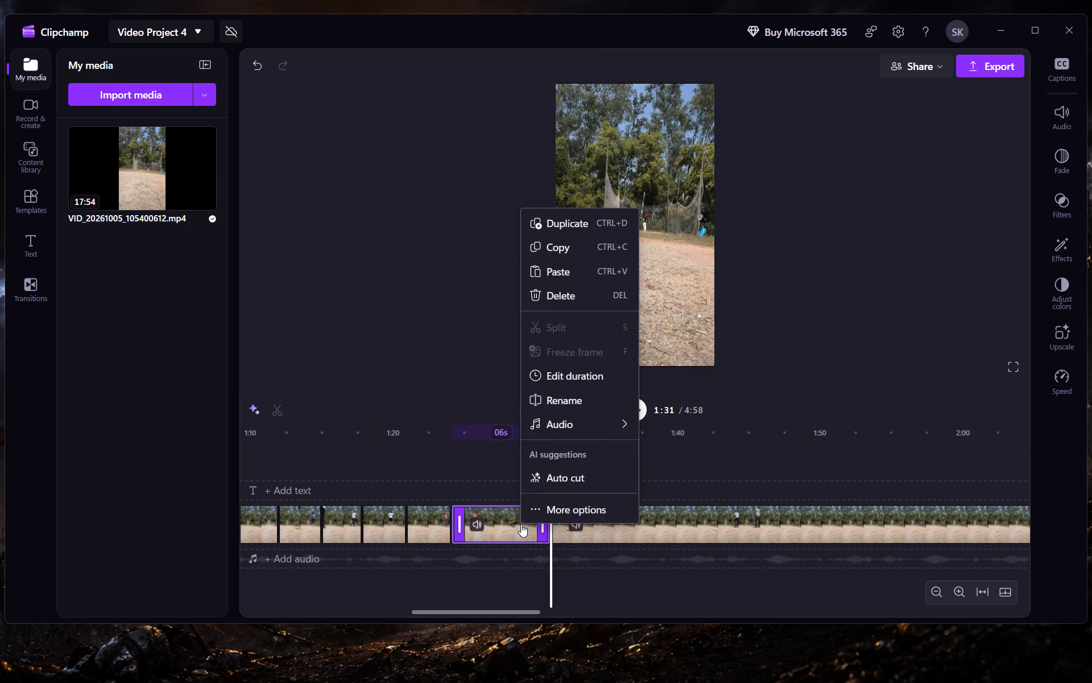
pyautogui.click(579, 296)
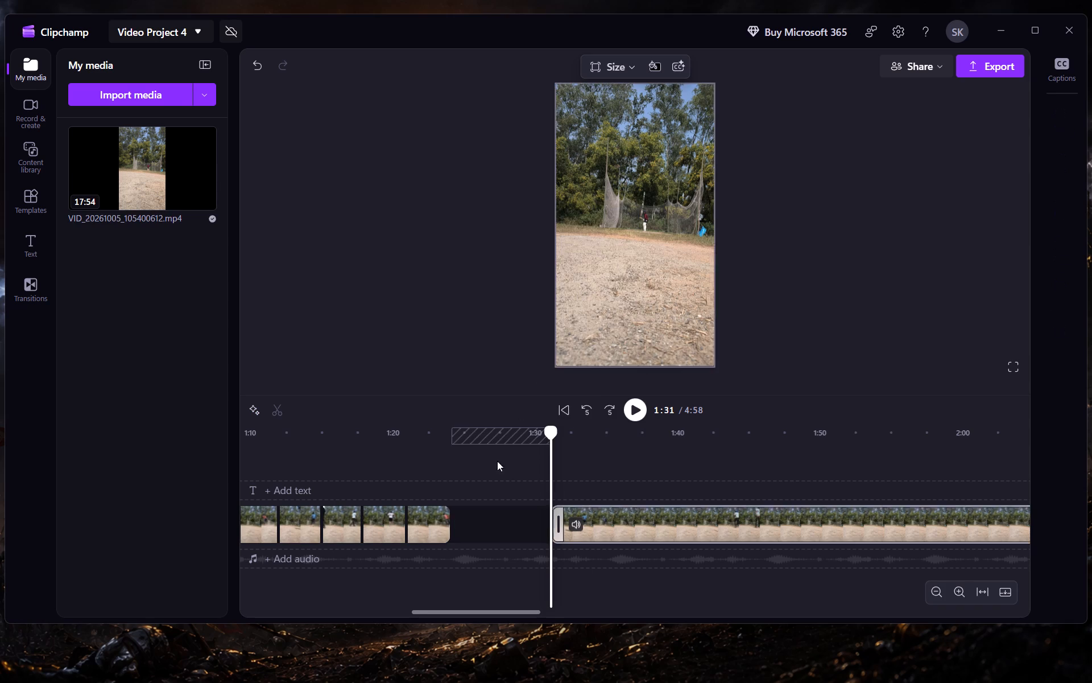
pyautogui.click(499, 515)
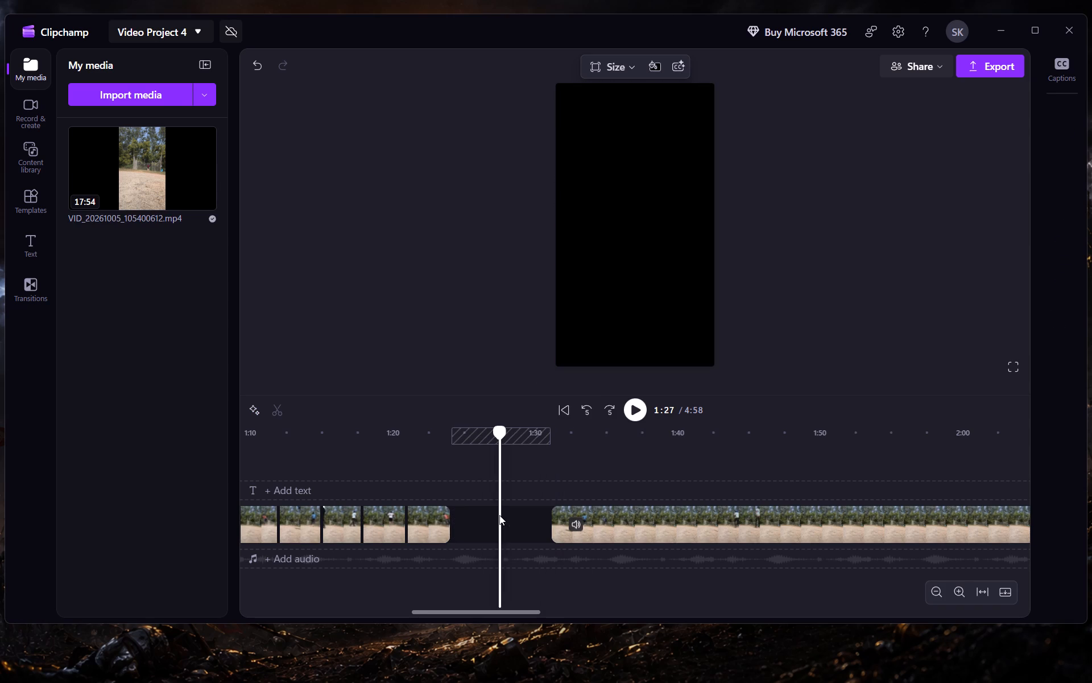
pyautogui.click(505, 522)
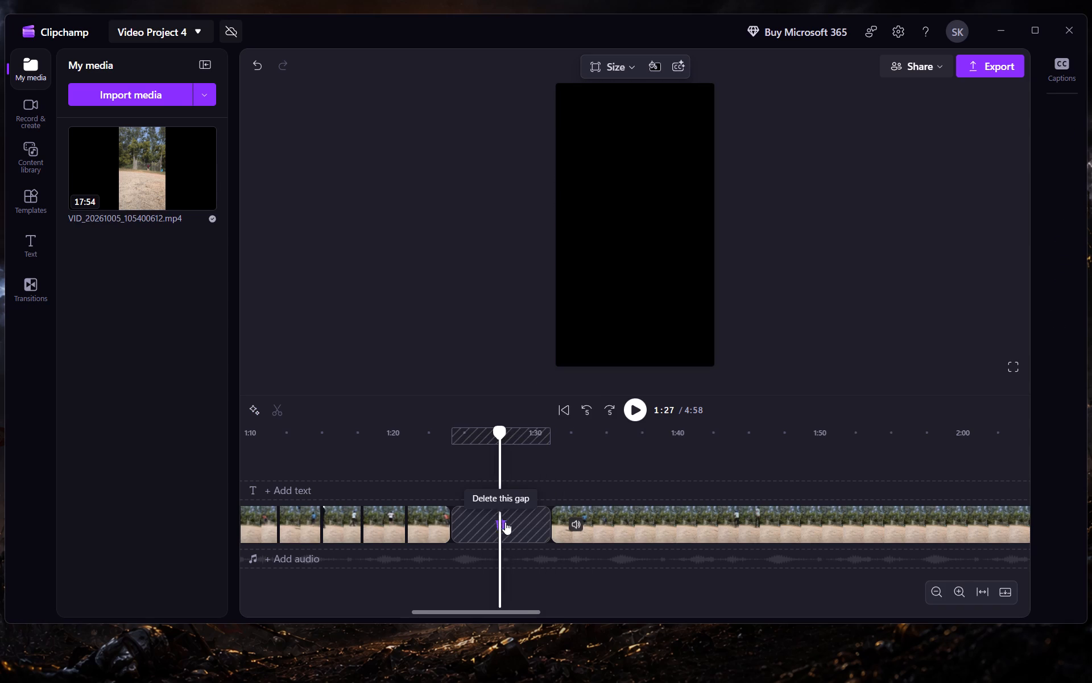
# Play the number 28 bowler's delivery in short bursts, trim a fraction of a second off the clip's beginning, and close the gap.
pyautogui.click(632, 416)
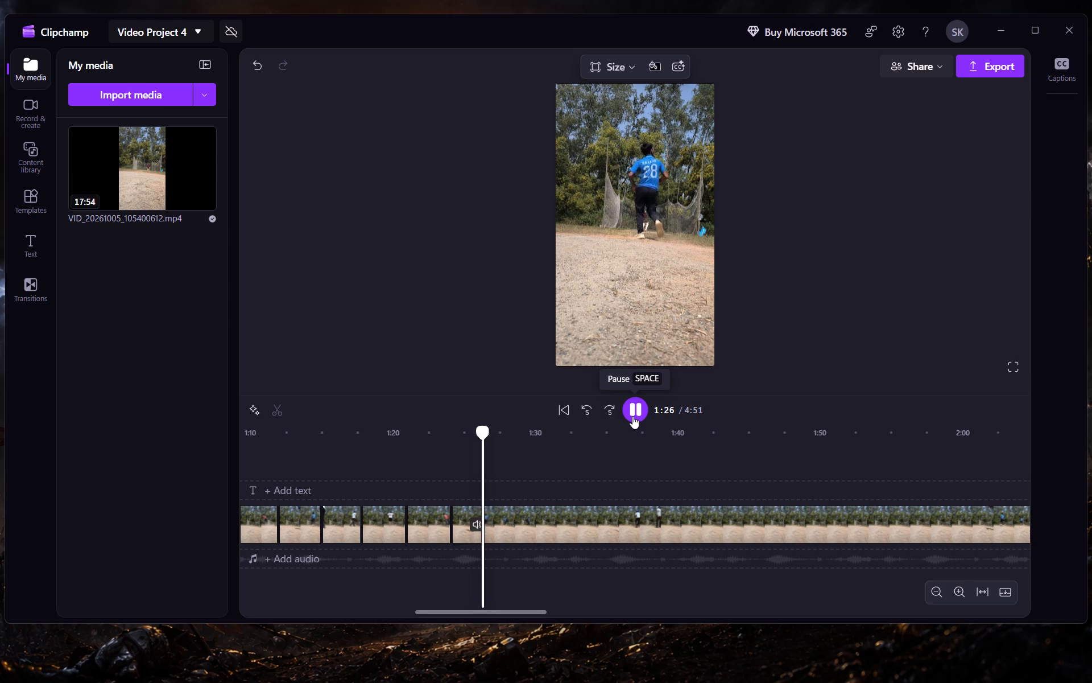
pyautogui.click(632, 416)
pyautogui.click(632, 416)
pyautogui.click(632, 416)
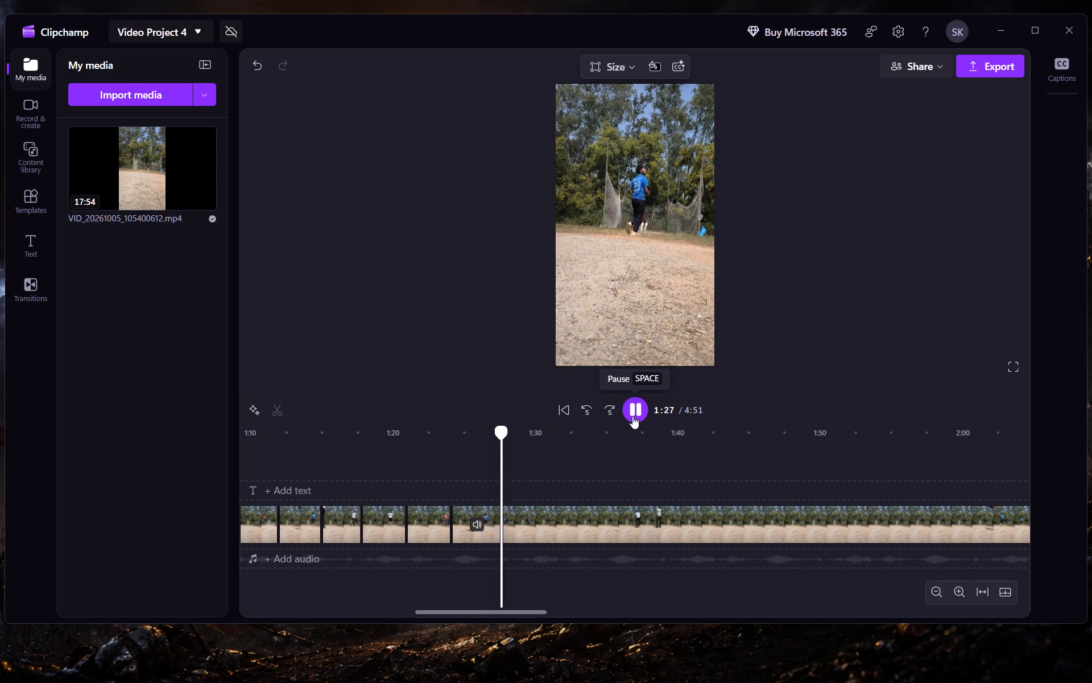
pyautogui.click(632, 416)
pyautogui.click(632, 416)
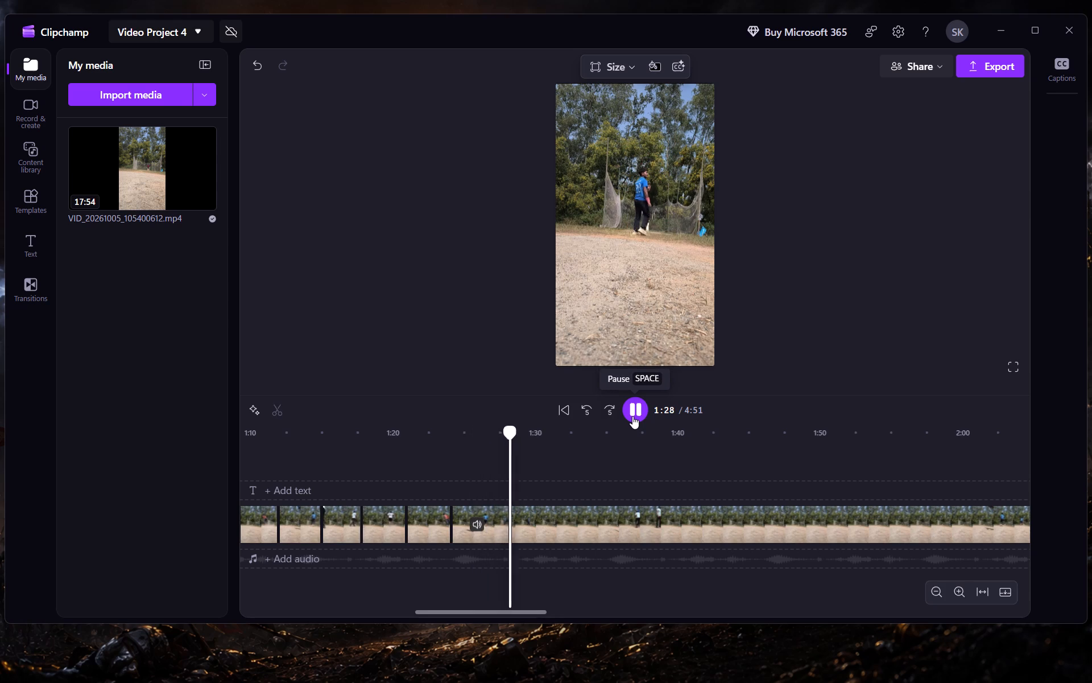
pyautogui.click(507, 425)
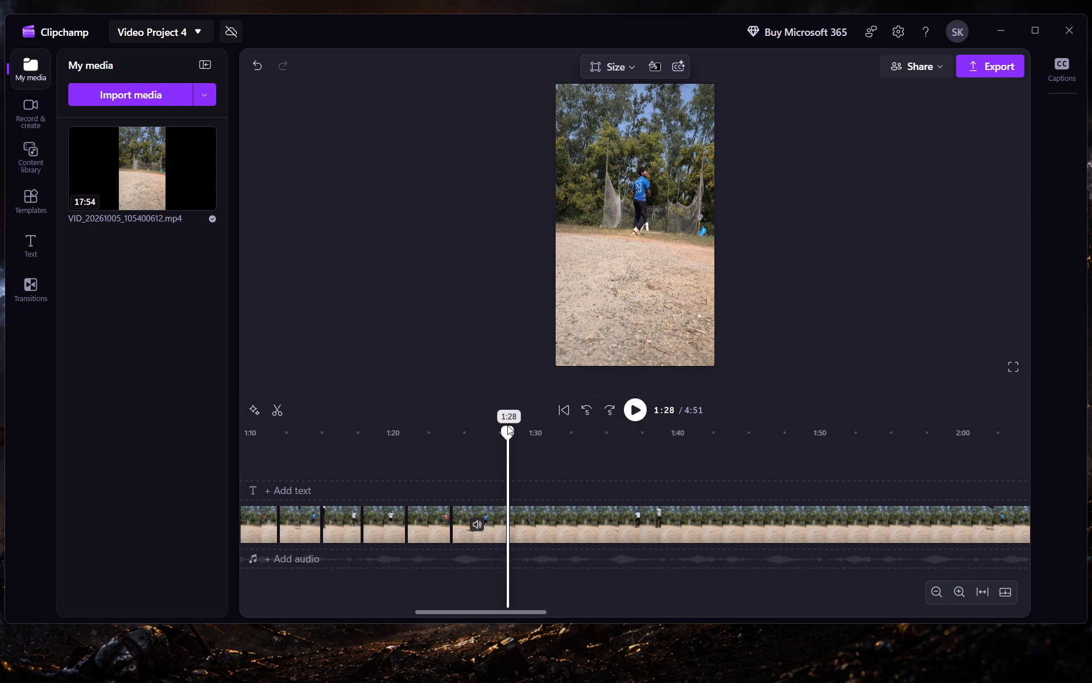
pyautogui.click(458, 519)
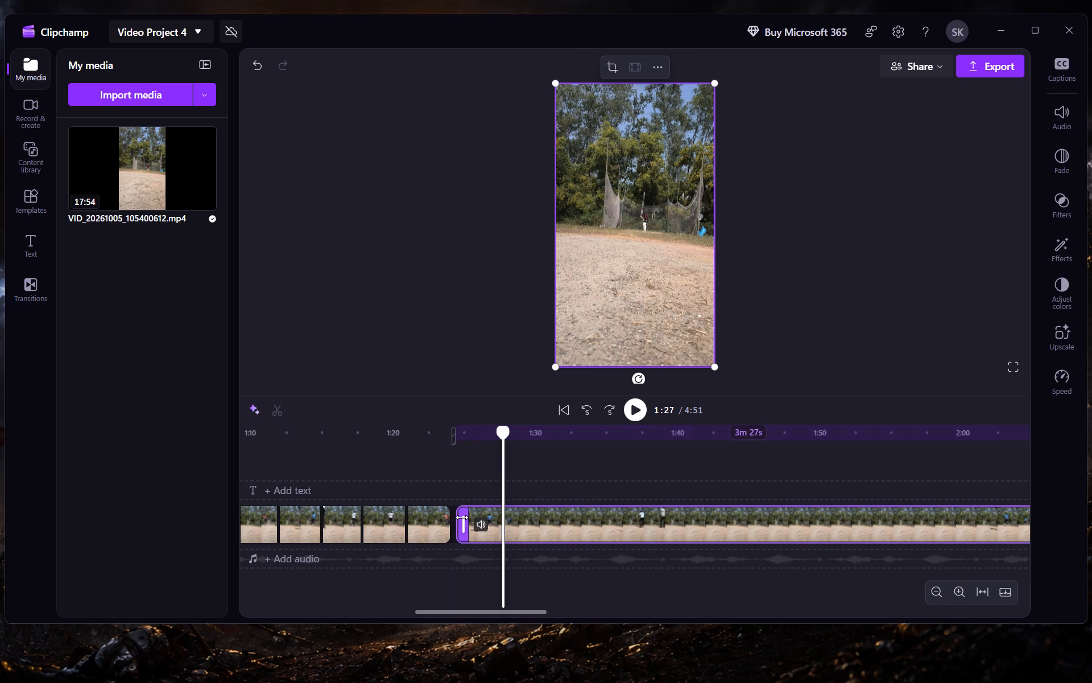
pyautogui.click(454, 521)
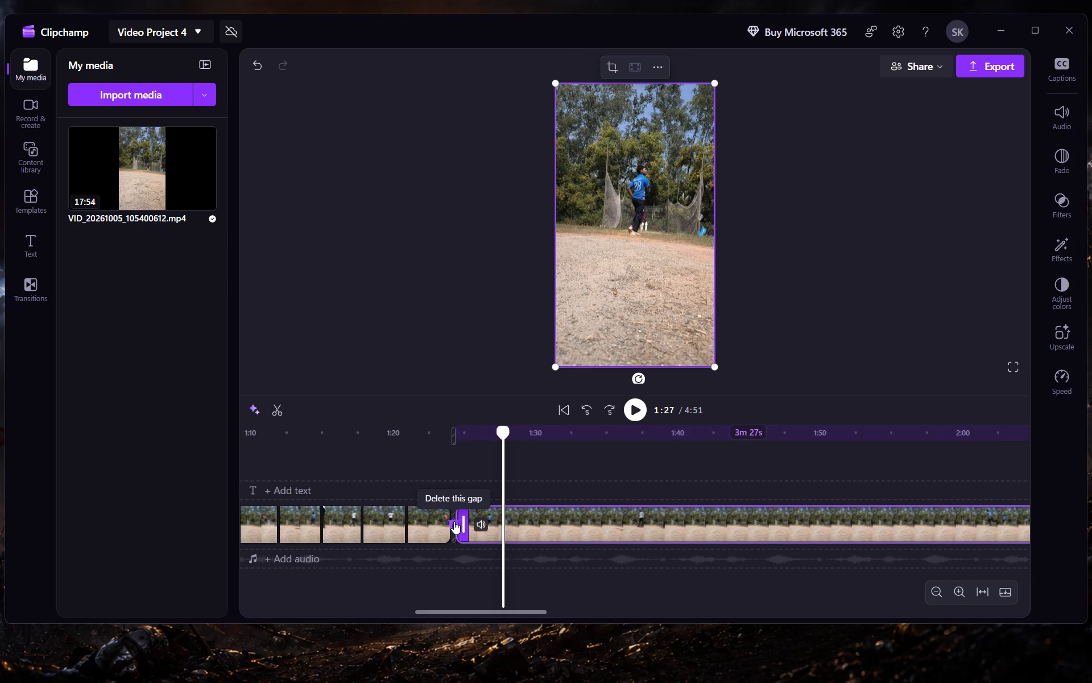
# Split the clip at 1:27, once the number 28 bowler has finished the delivery.
pyautogui.click(279, 417)
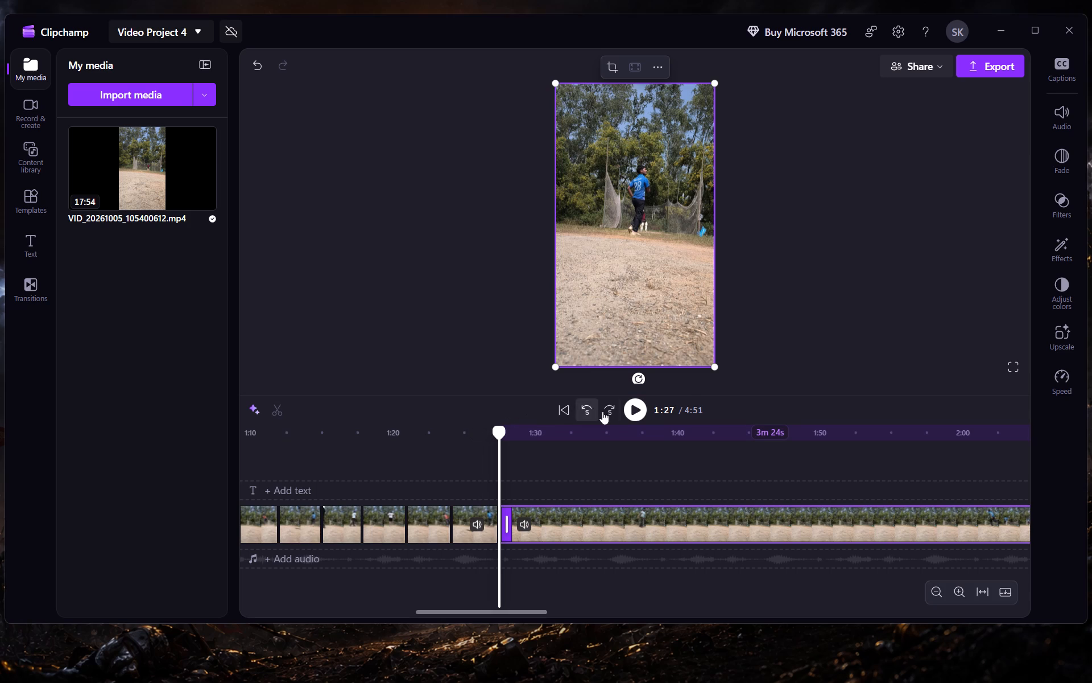
# Find the idle moment shortly before the bowler in the light shirt and blue cap enters and split the clip there, at 1:33.
pyautogui.click(608, 409)
pyautogui.click(647, 403)
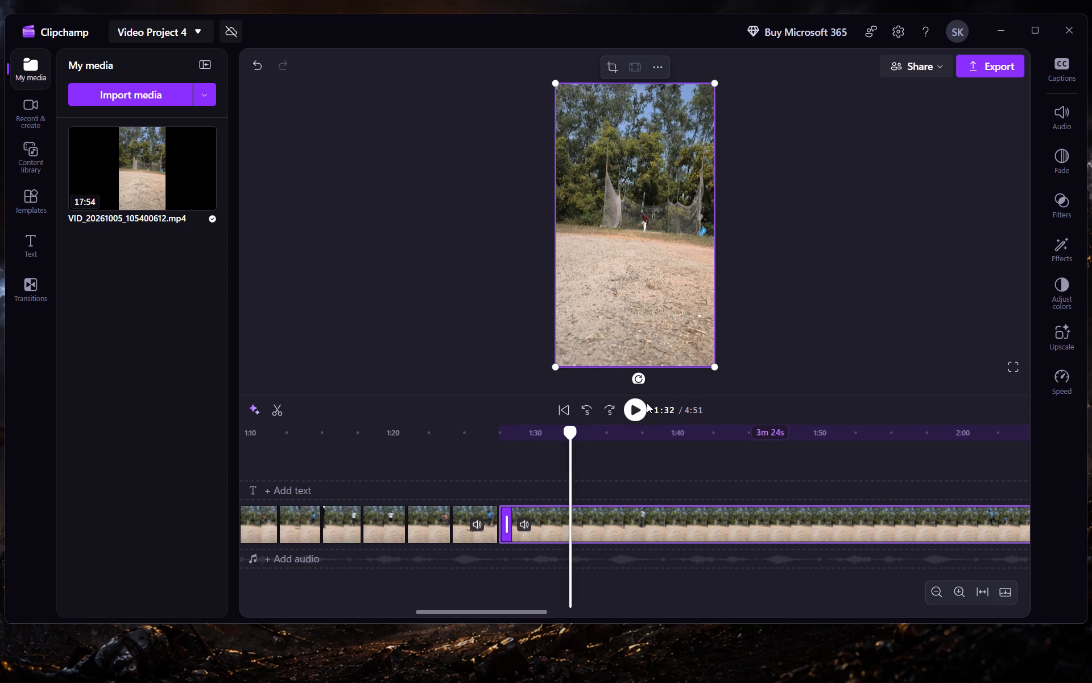
pyautogui.click(637, 409)
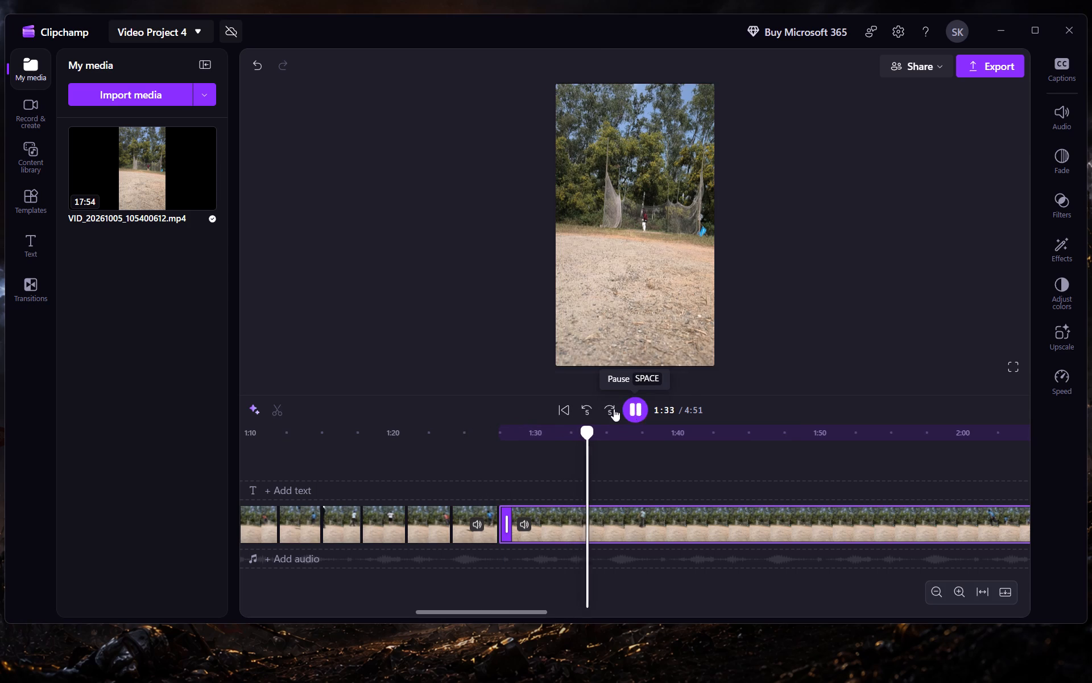
pyautogui.click(635, 411)
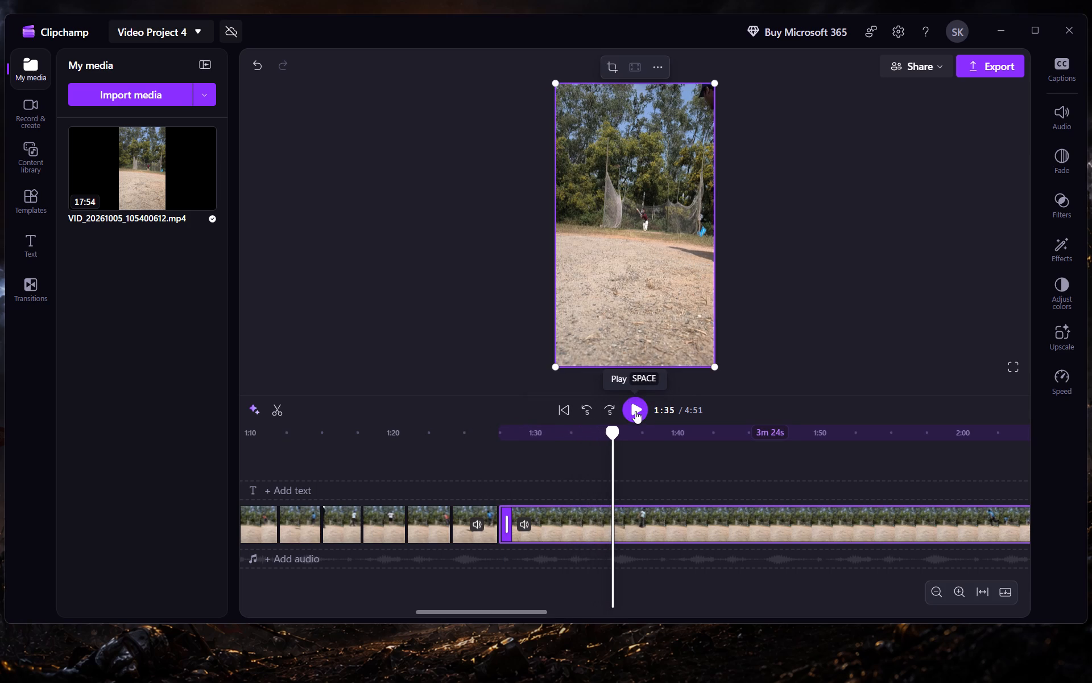
pyautogui.click(635, 411)
pyautogui.click(635, 411)
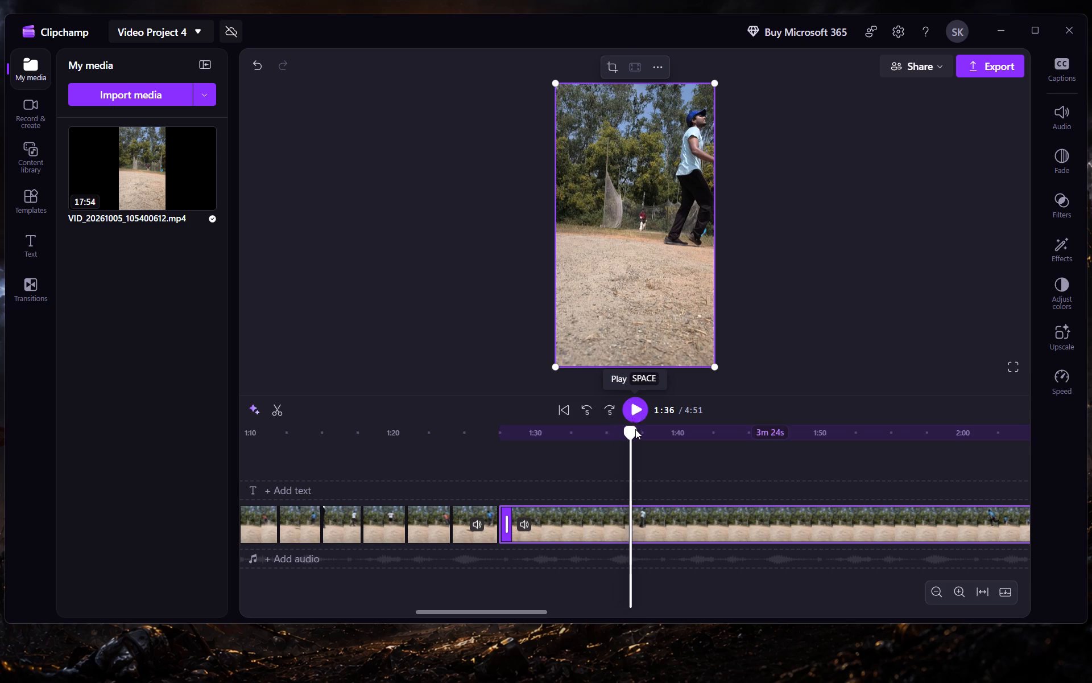
pyautogui.moveTo(627, 438); pyautogui.dragTo(612, 444)
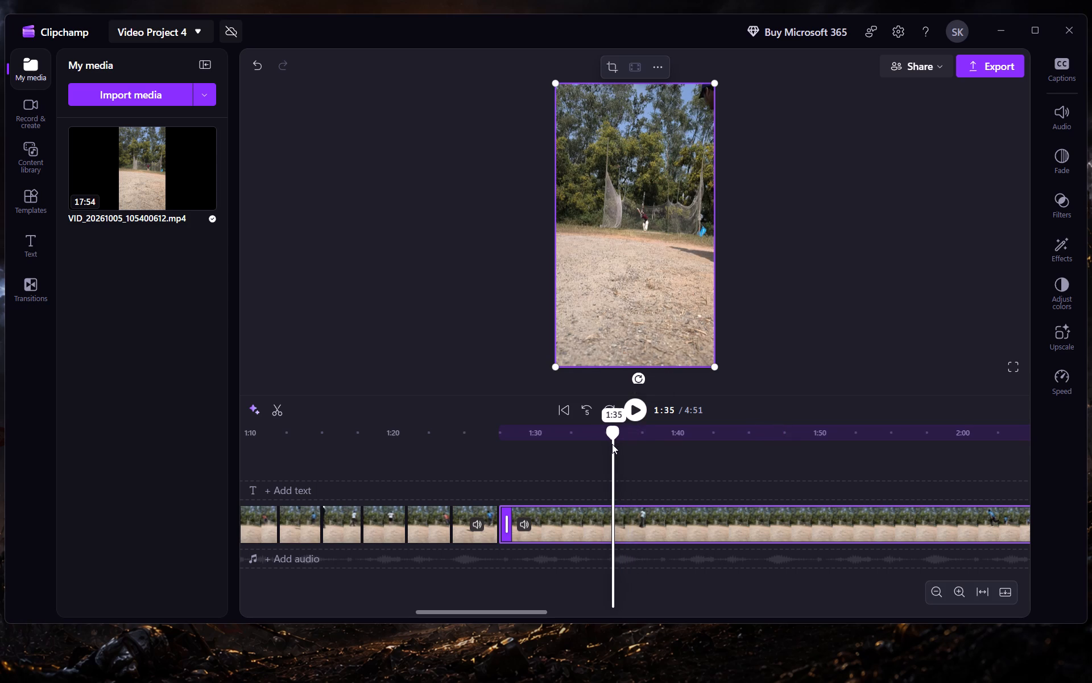
pyautogui.moveTo(612, 444); pyautogui.dragTo(591, 446)
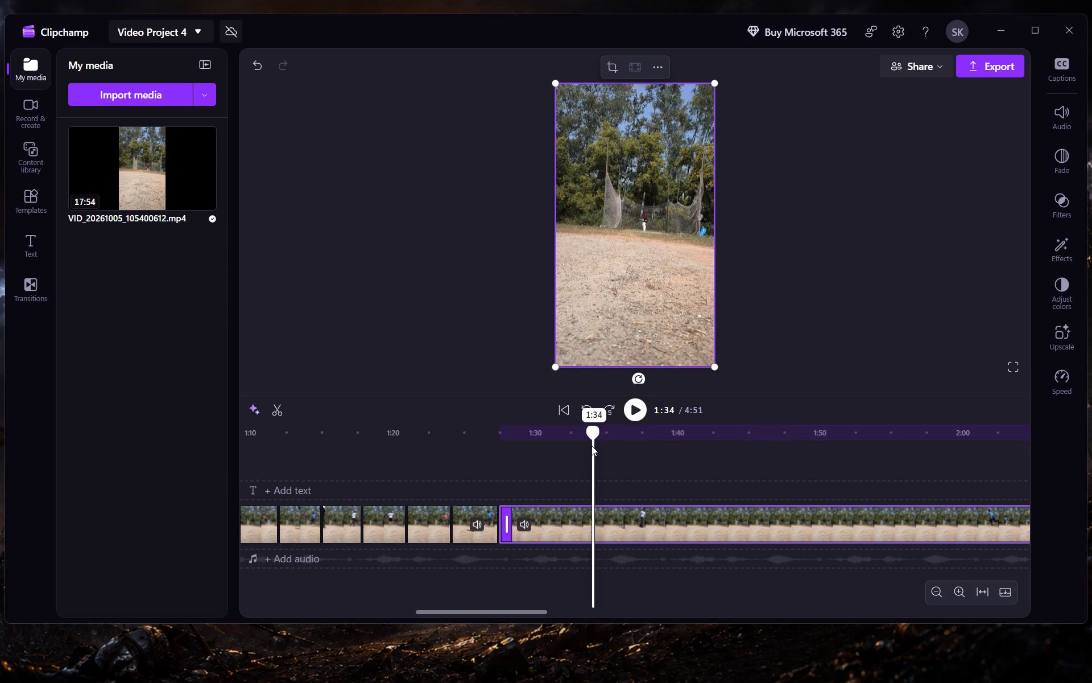
pyautogui.moveTo(591, 446); pyautogui.dragTo(582, 444)
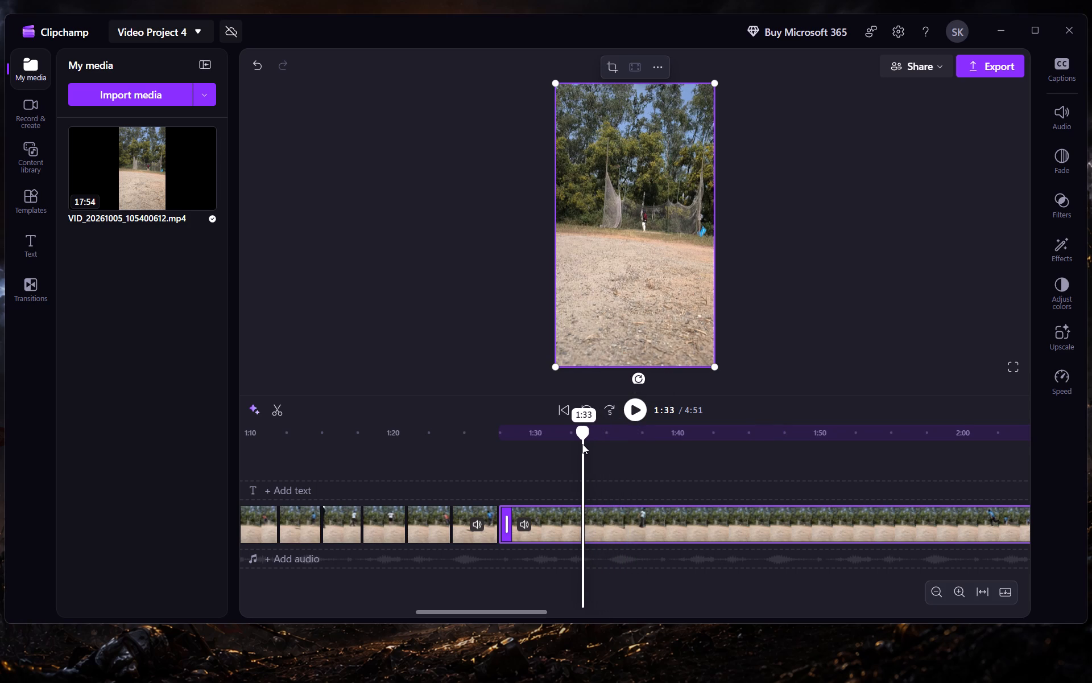
pyautogui.moveTo(582, 444); pyautogui.dragTo(583, 444)
pyautogui.click(279, 417)
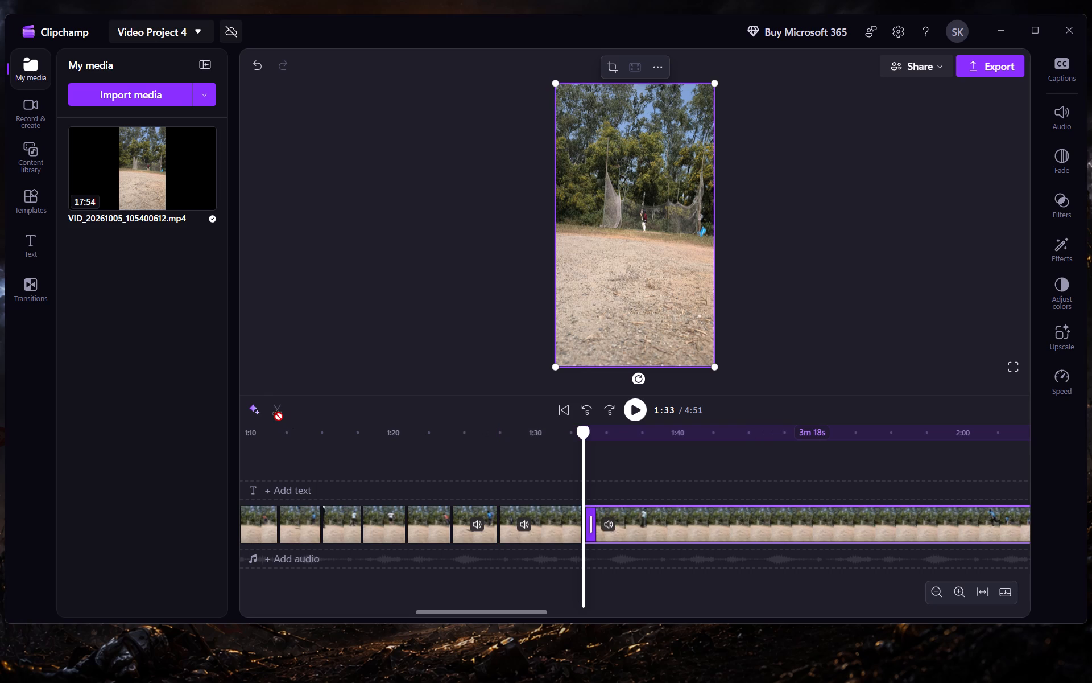
# Delete the idle clip between the 1:27 and 1:33 cuts, and close the gap it leaves.
pyautogui.rightClick(541, 514)
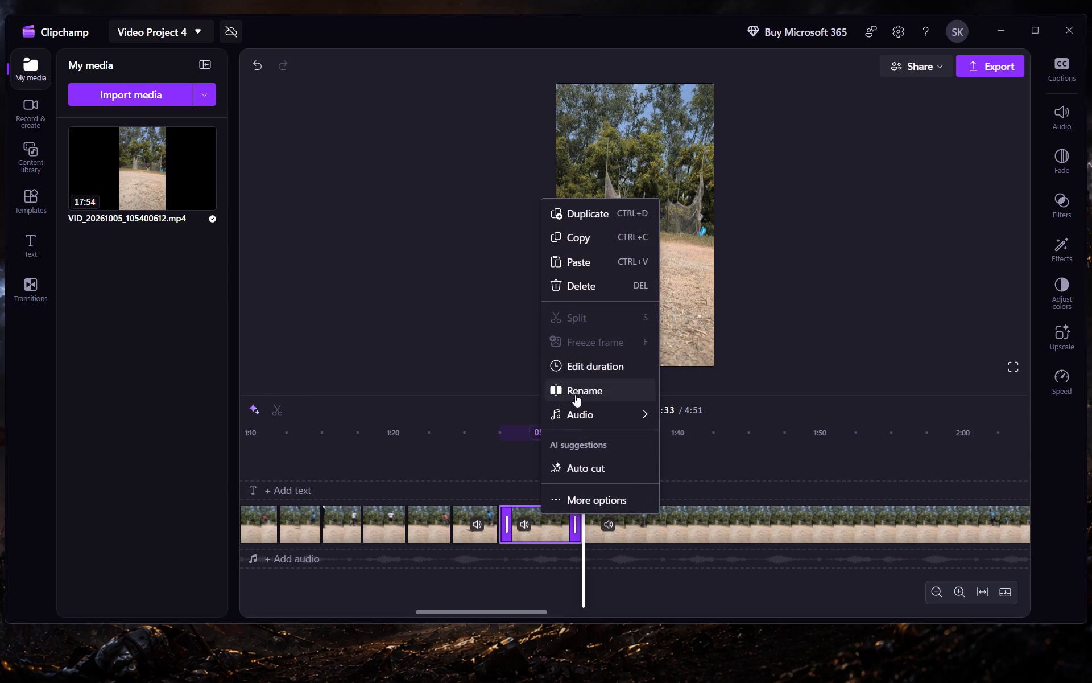
pyautogui.click(578, 293)
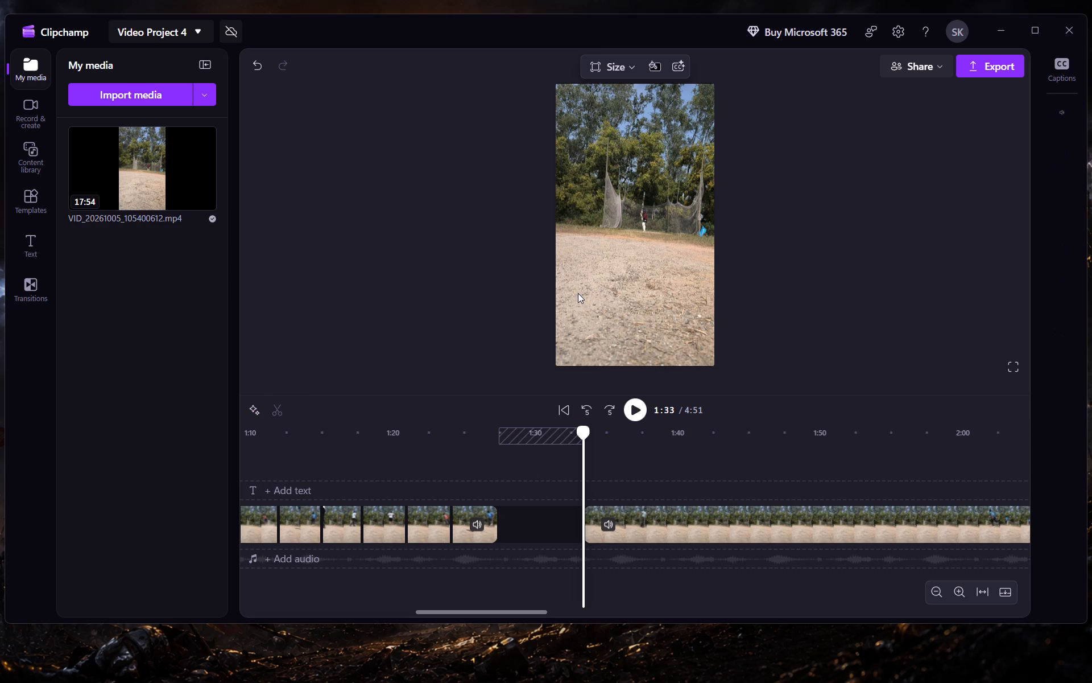
pyautogui.click(539, 522)
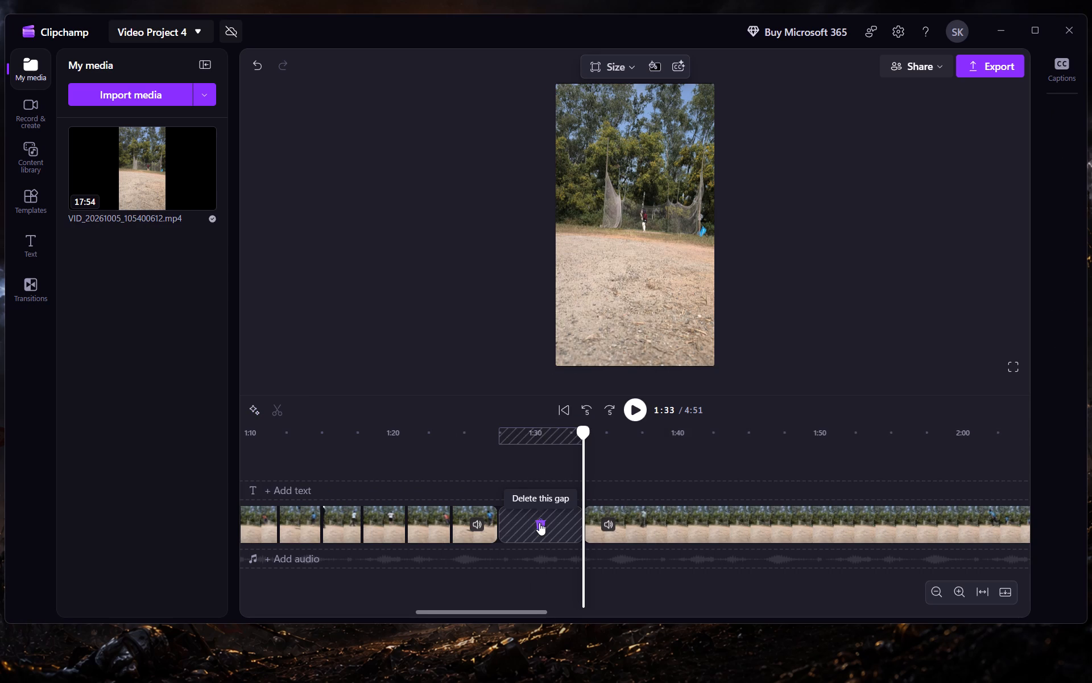
# Play the start of the clip after the 1:27 cut, trim about half a second off its beginning, and close the gap.
pyautogui.click(638, 409)
pyautogui.click(638, 409)
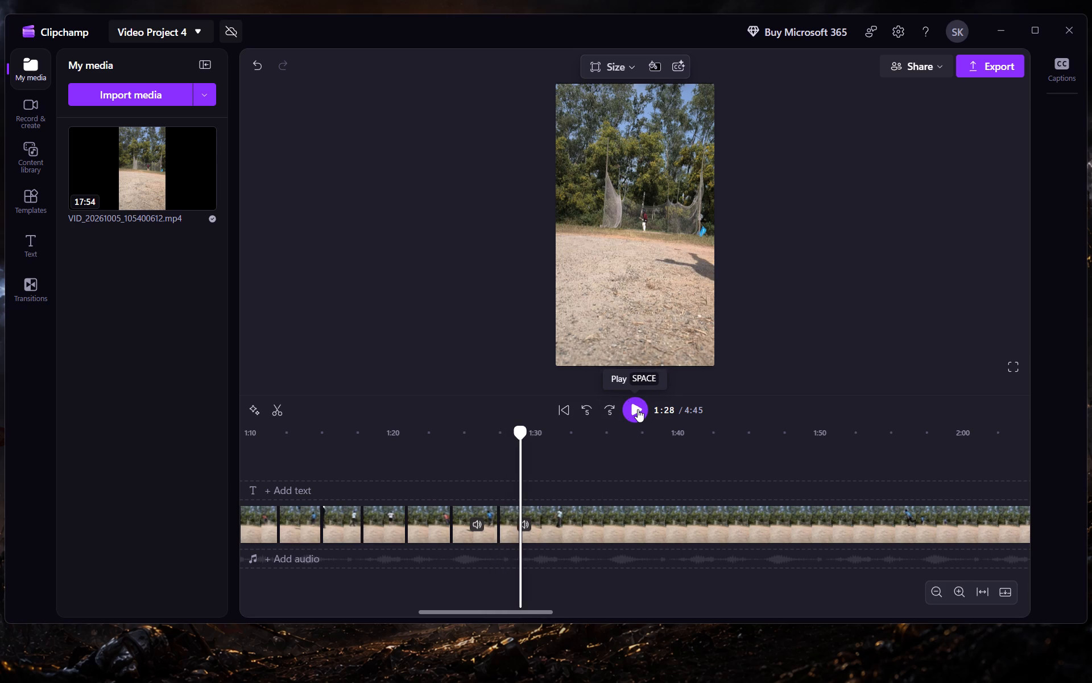
pyautogui.moveTo(502, 516); pyautogui.dragTo(511, 514)
pyautogui.click(503, 521)
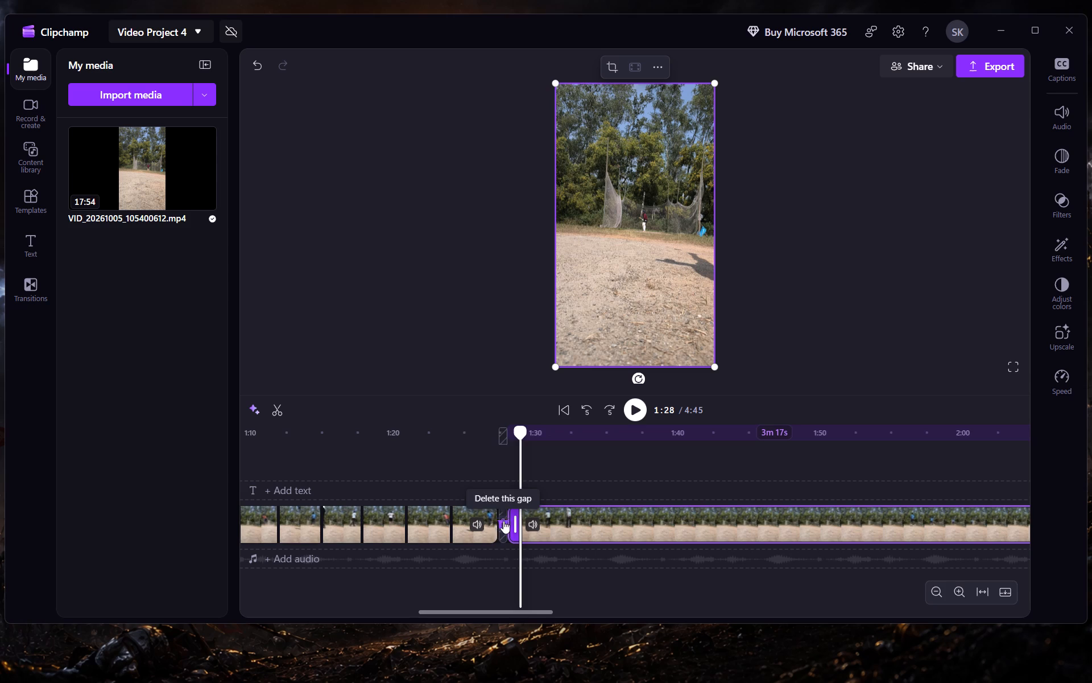
# Replay the transition into the light-shirted bowler's delivery, trim another fraction of a second off that clip's beginning, and close the gap.
pyautogui.click(629, 406)
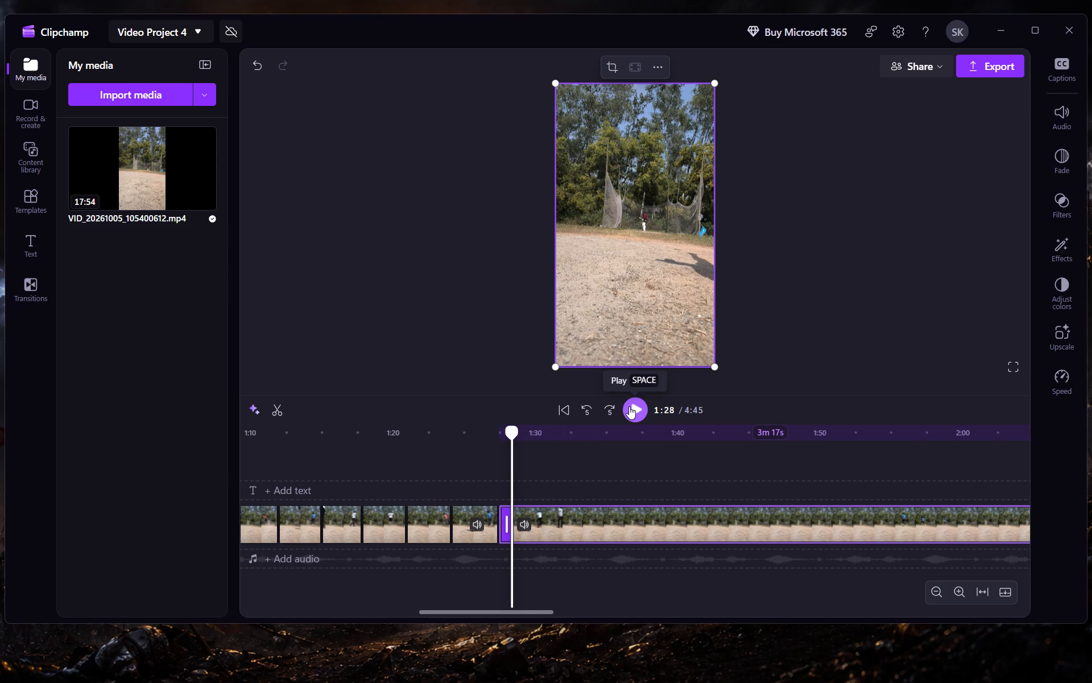
pyautogui.click(629, 405)
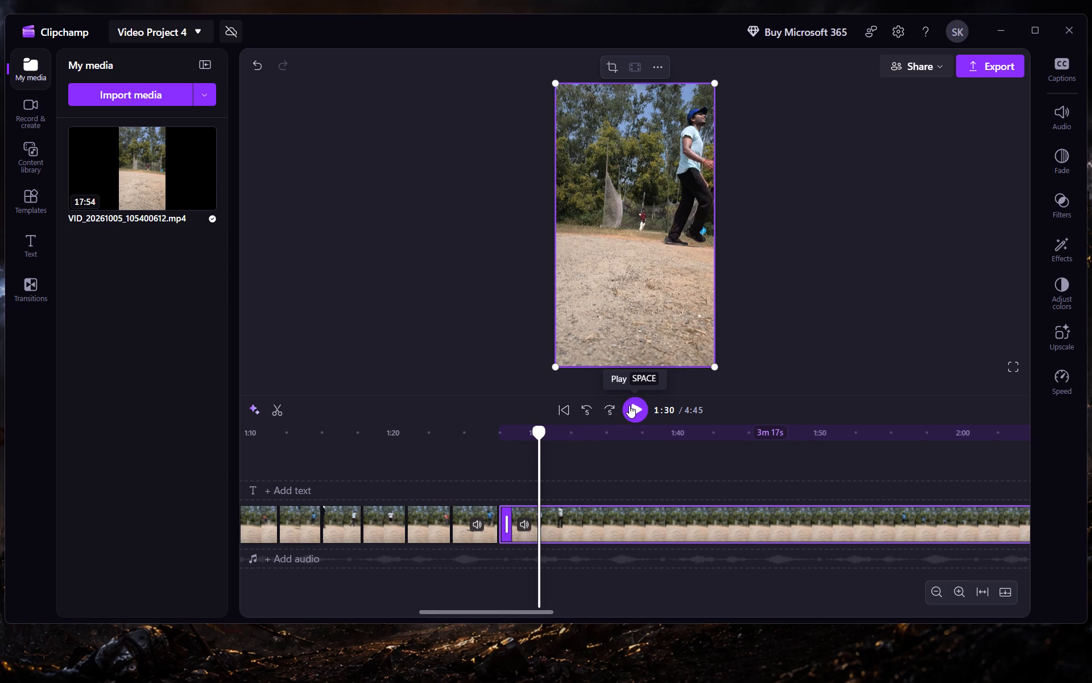
pyautogui.moveTo(535, 430); pyautogui.dragTo(489, 440)
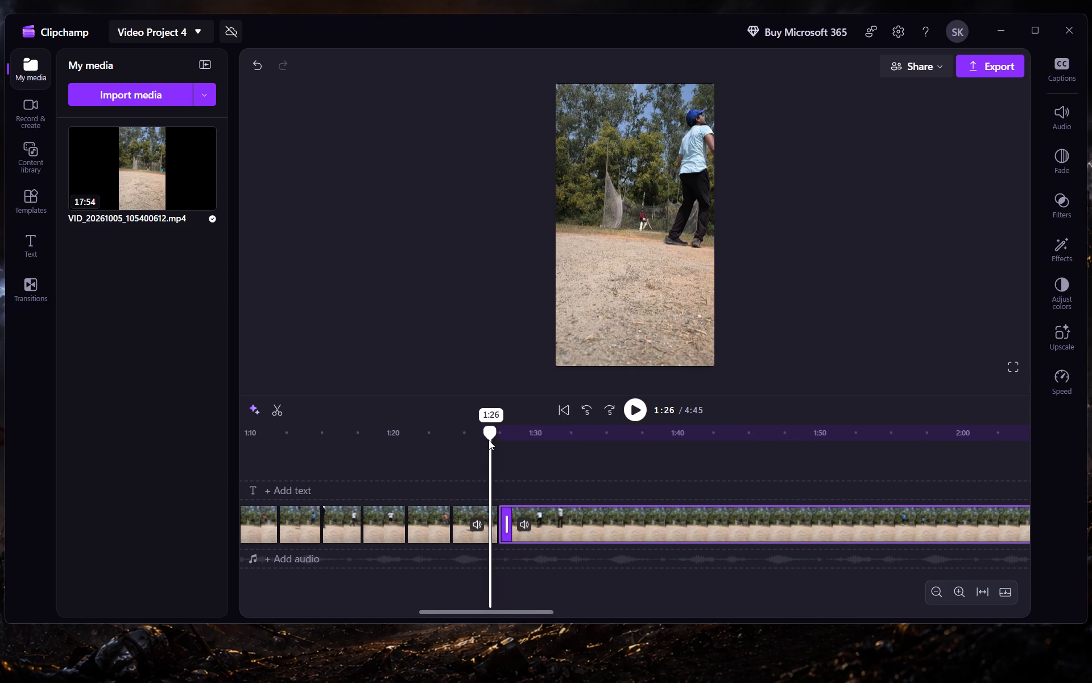
pyautogui.moveTo(489, 440); pyautogui.dragTo(489, 441)
pyautogui.click(629, 414)
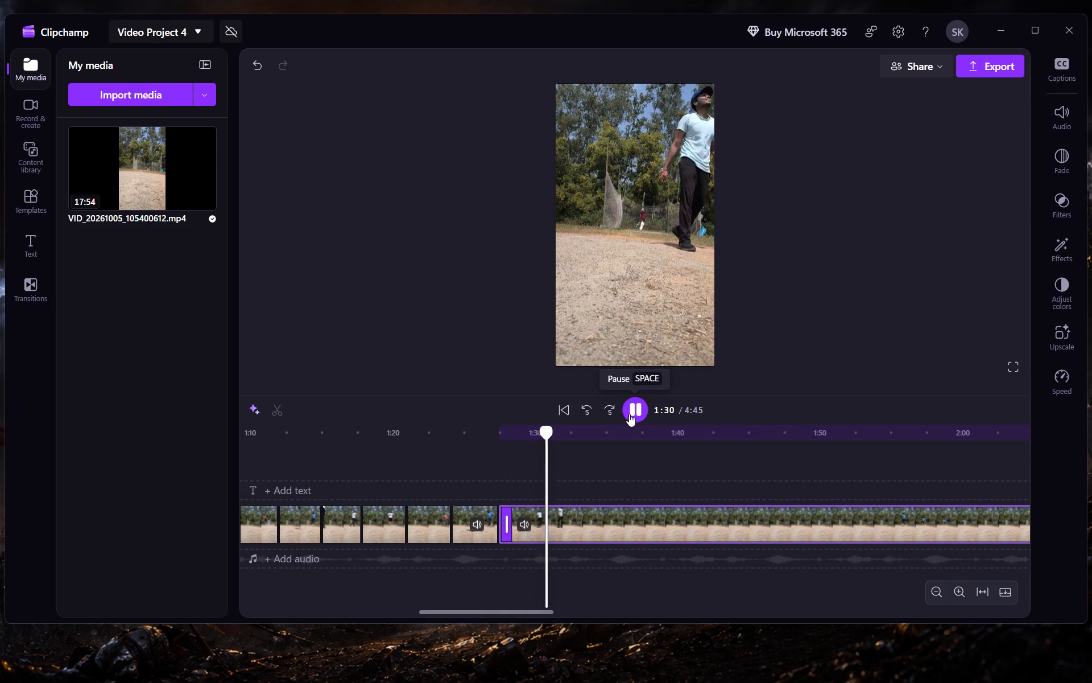
pyautogui.click(629, 414)
pyautogui.click(629, 414)
pyautogui.click(629, 414)
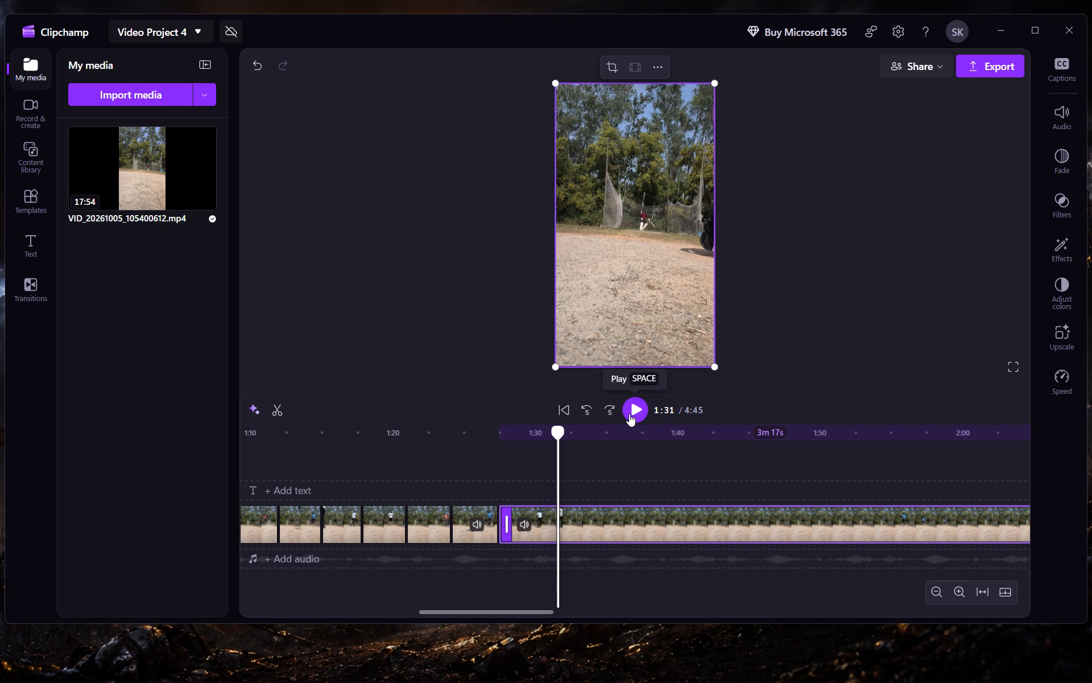
pyautogui.moveTo(506, 519); pyautogui.dragTo(509, 519)
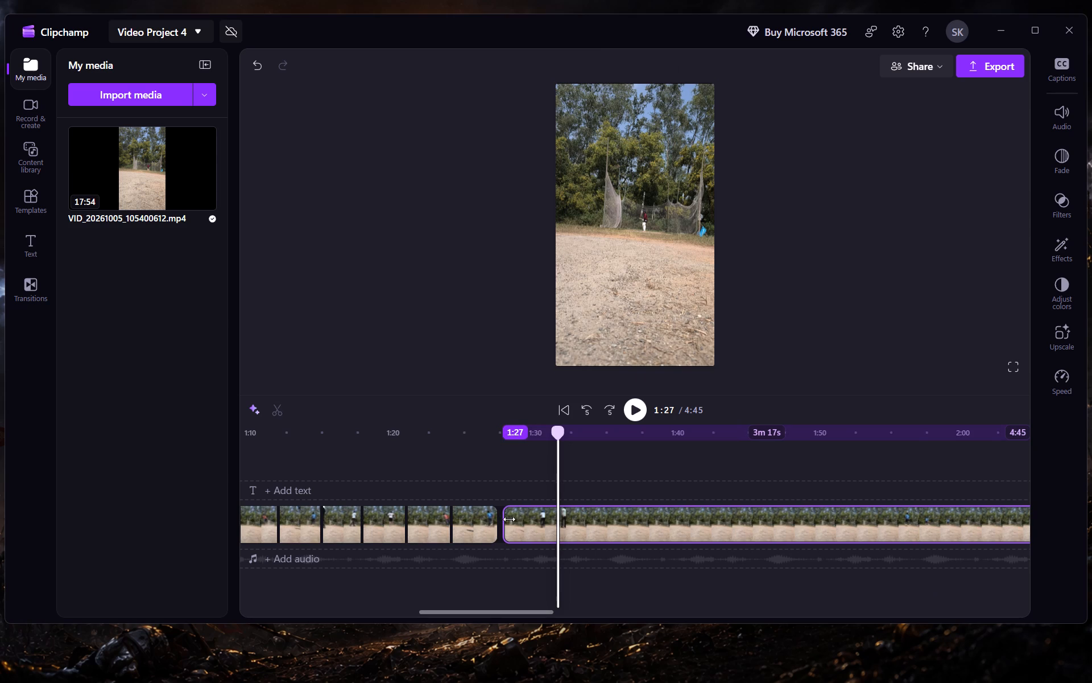
pyautogui.moveTo(509, 519); pyautogui.dragTo(511, 519)
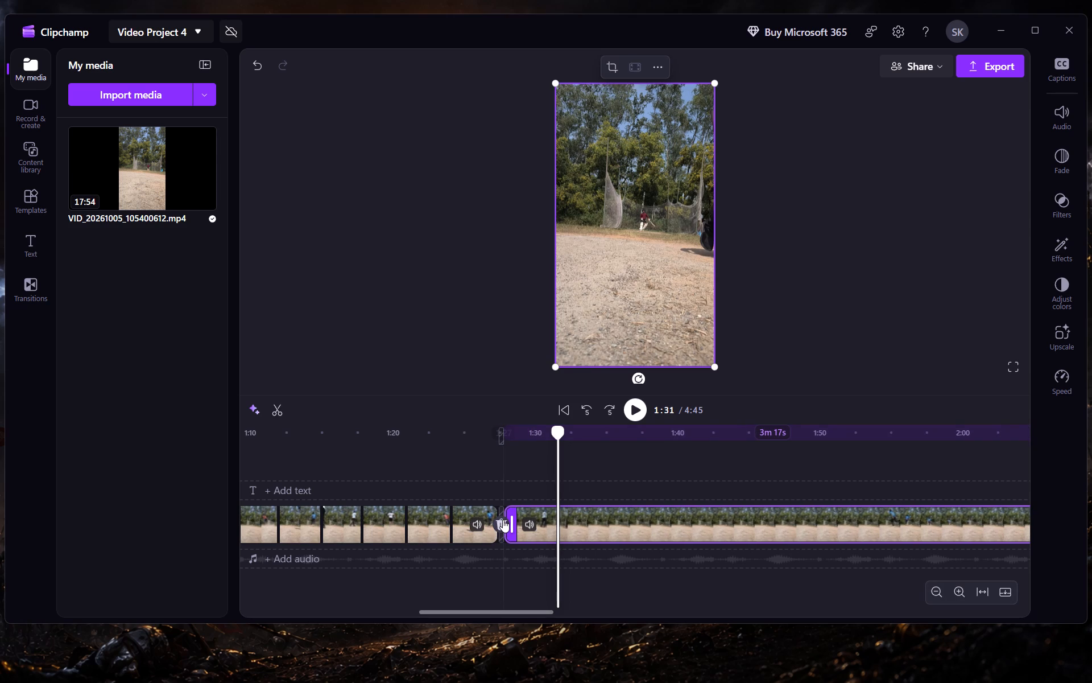
pyautogui.click(502, 520)
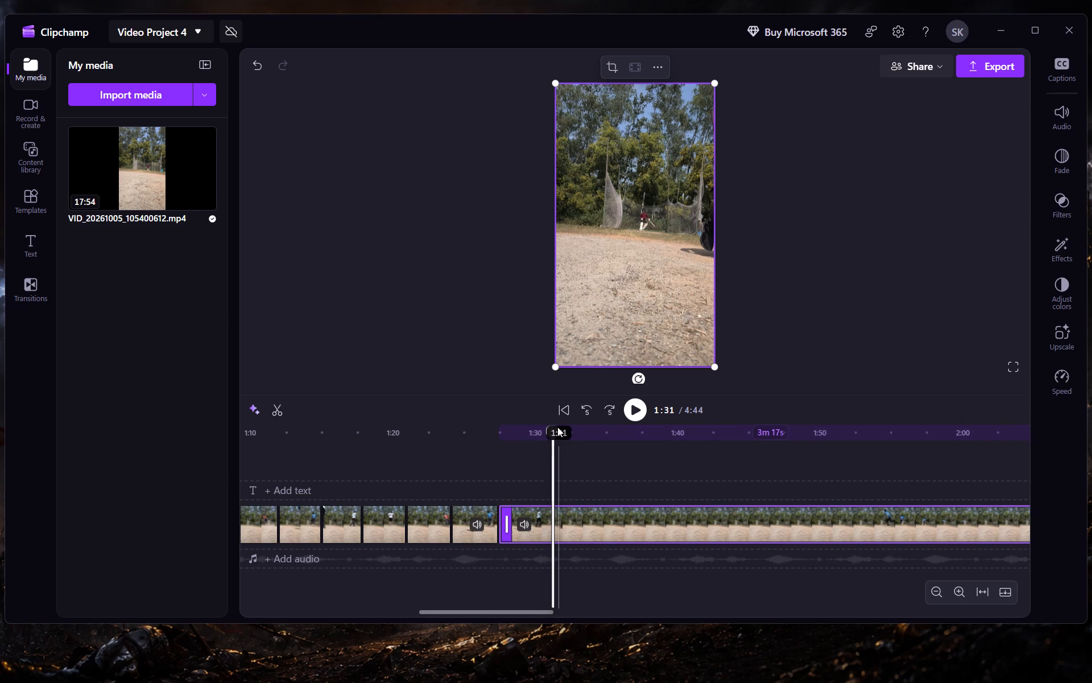
# Replay the light-shirted bowler's delivery from 1:26 and split the clip at 1:30, once the delivery is finished.
pyautogui.moveTo(553, 427); pyautogui.dragTo(489, 446)
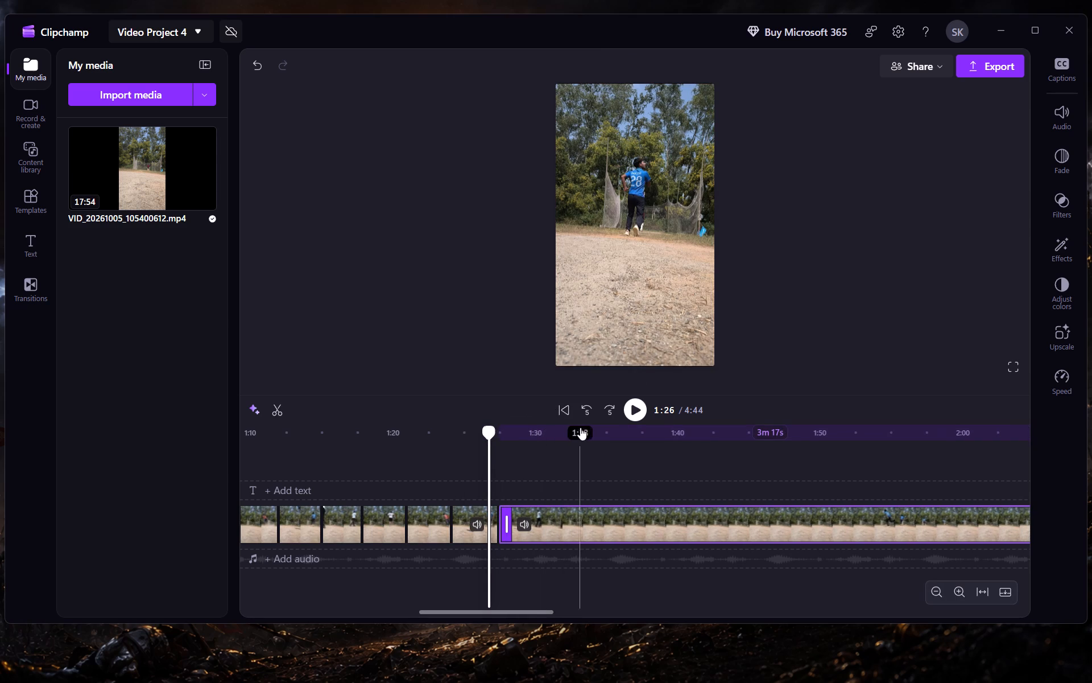
pyautogui.click(631, 404)
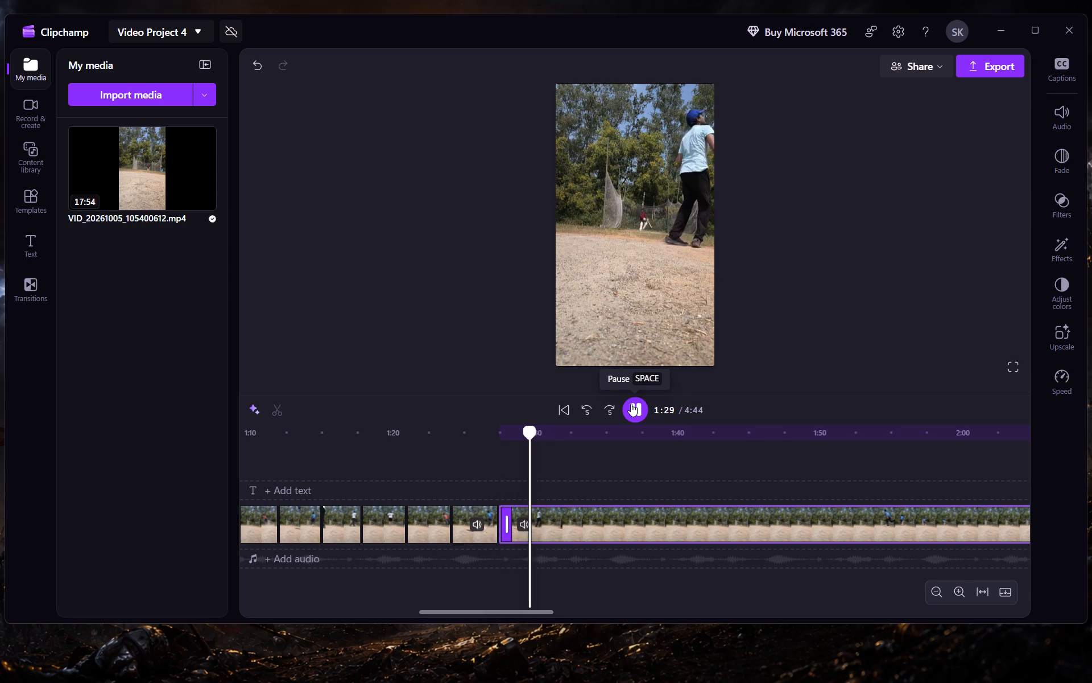
pyautogui.click(631, 404)
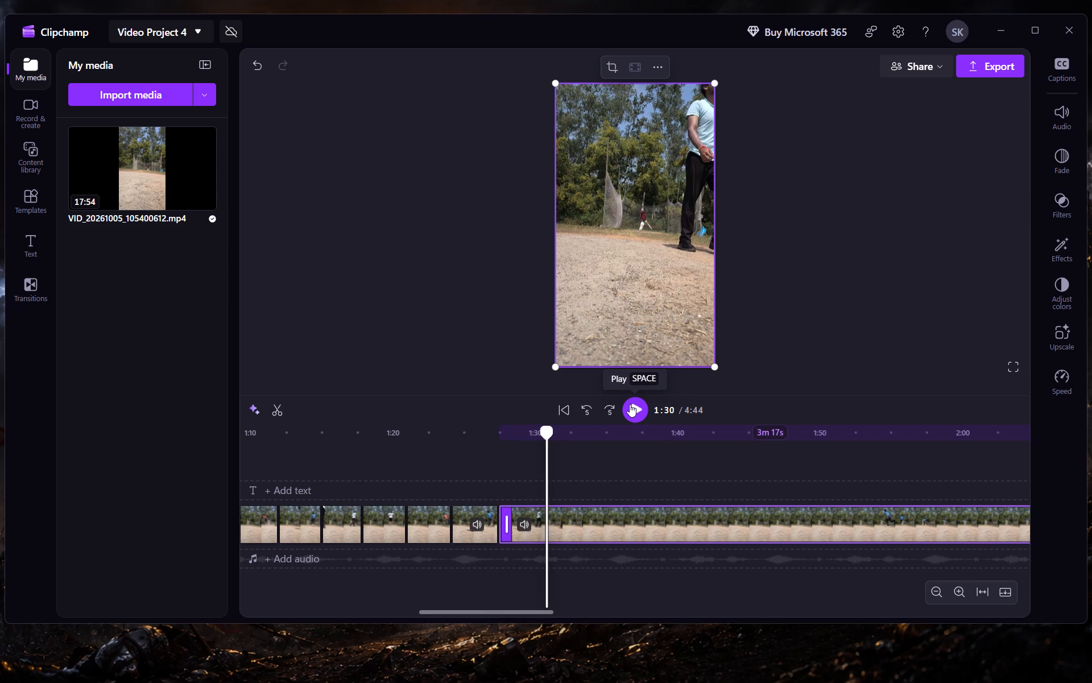
pyautogui.click(278, 410)
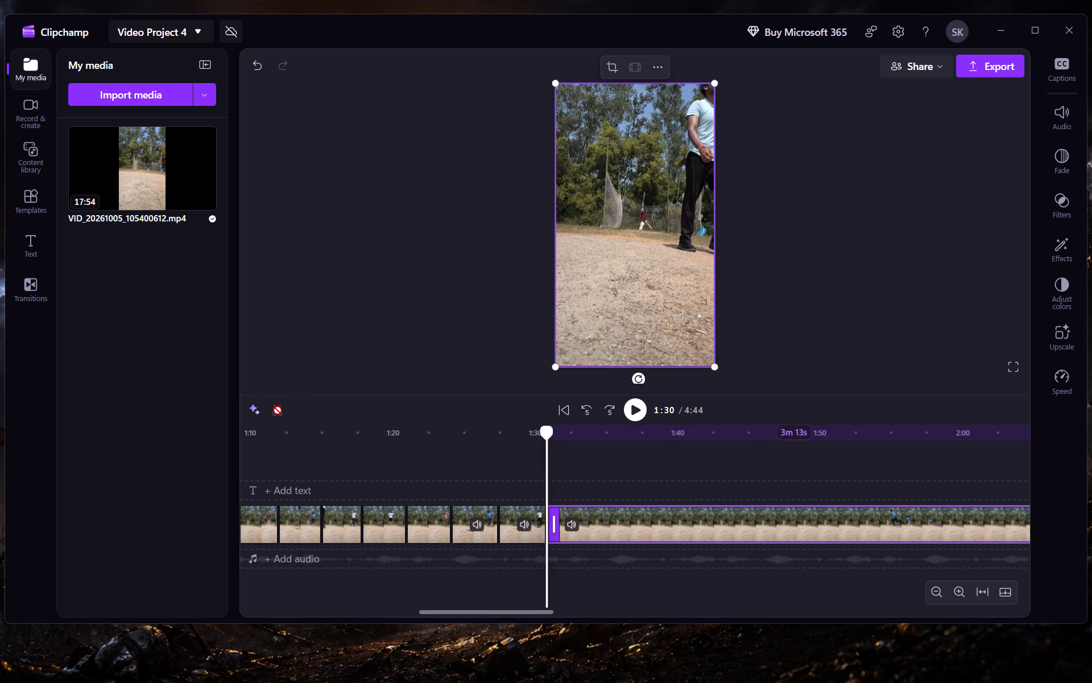
# Skim the footage after the 1:30 cut and split the clip at 2:41, just as the person in red starts entering the frame.
pyautogui.click(615, 410)
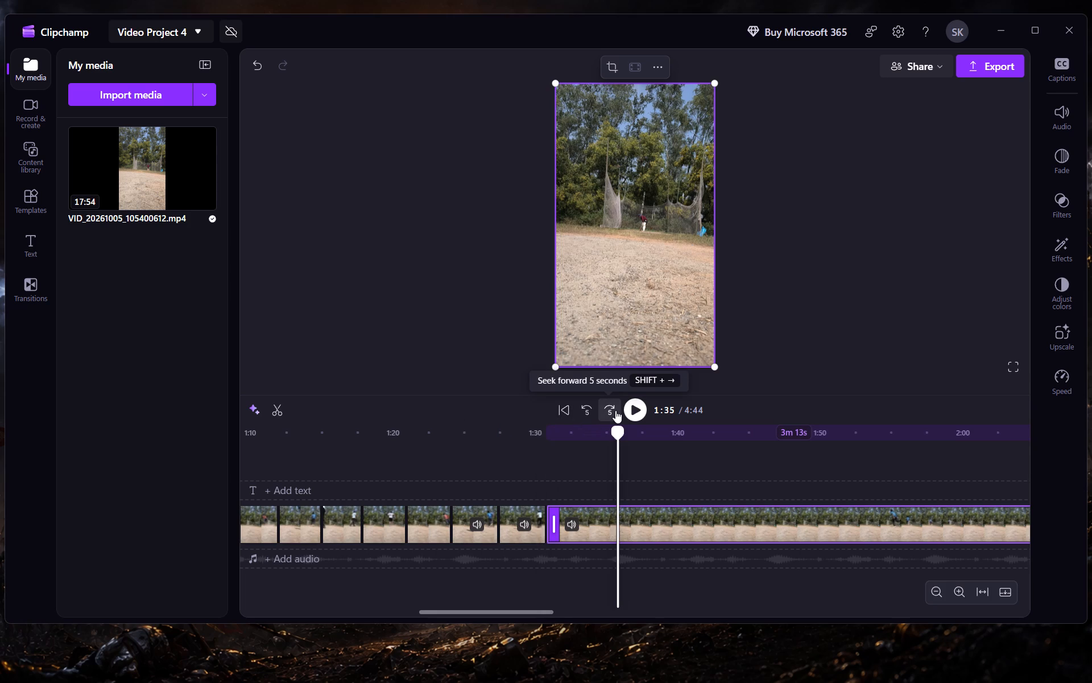
pyautogui.click(615, 410)
pyautogui.click(581, 407)
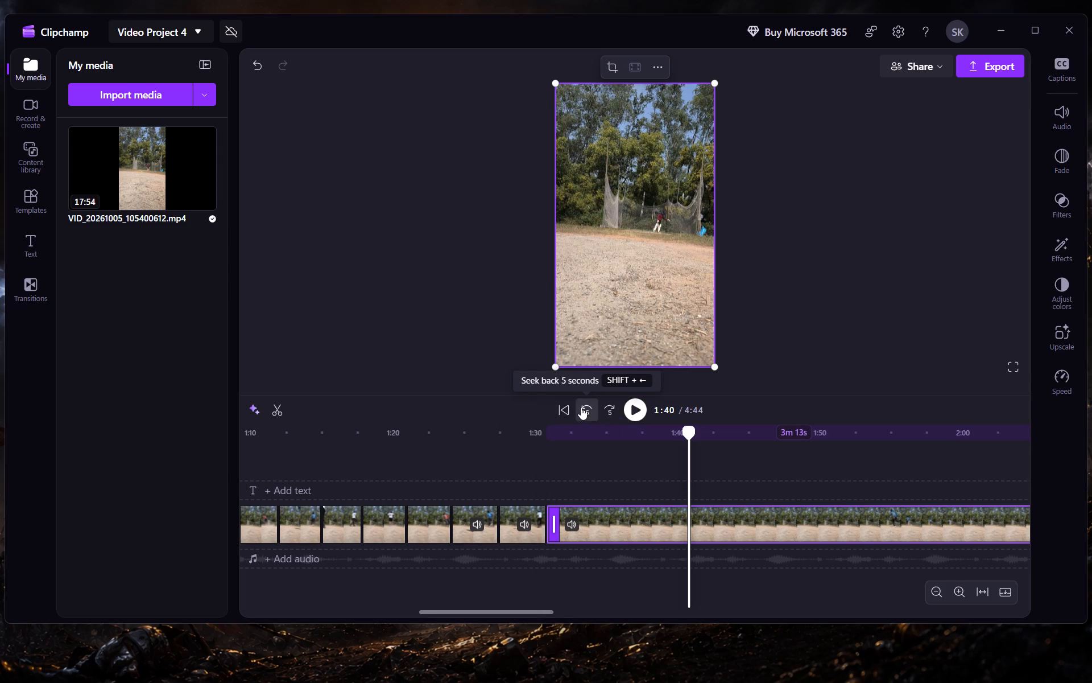
pyautogui.click(631, 413)
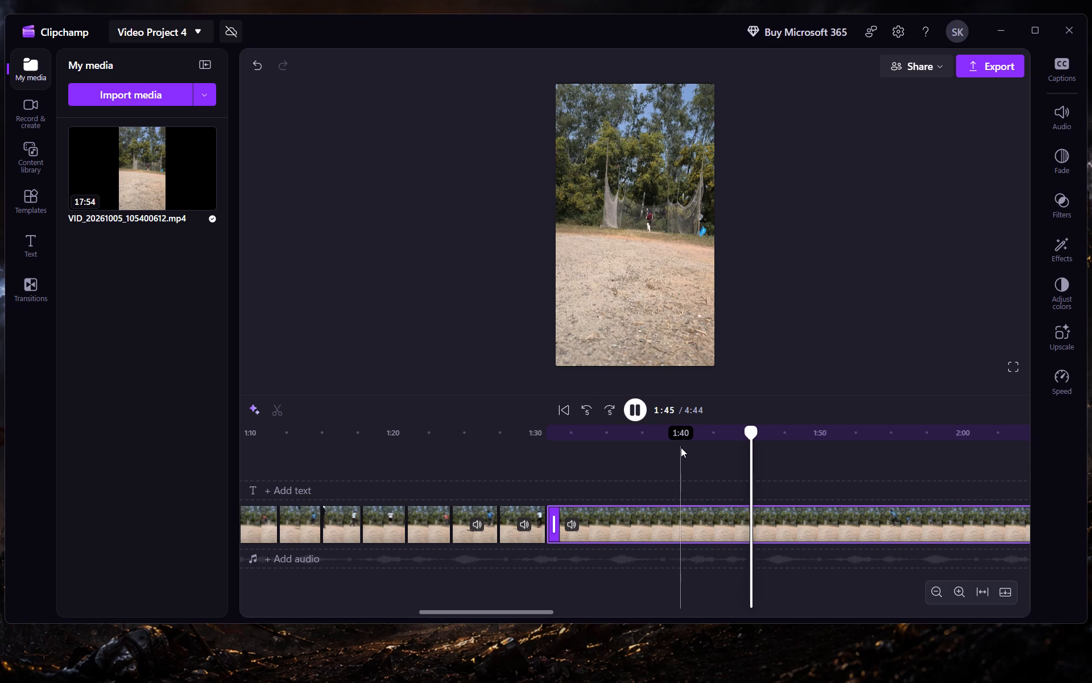
pyautogui.hscroll(-3, 678, 458)
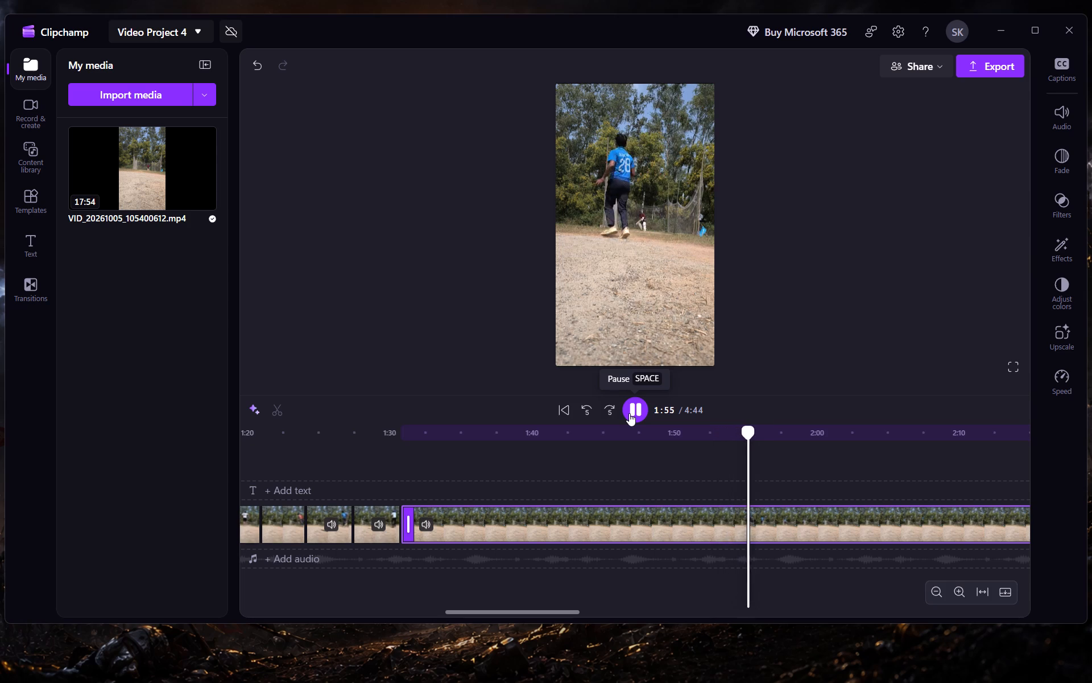
pyautogui.hscroll(-1, 643, 477)
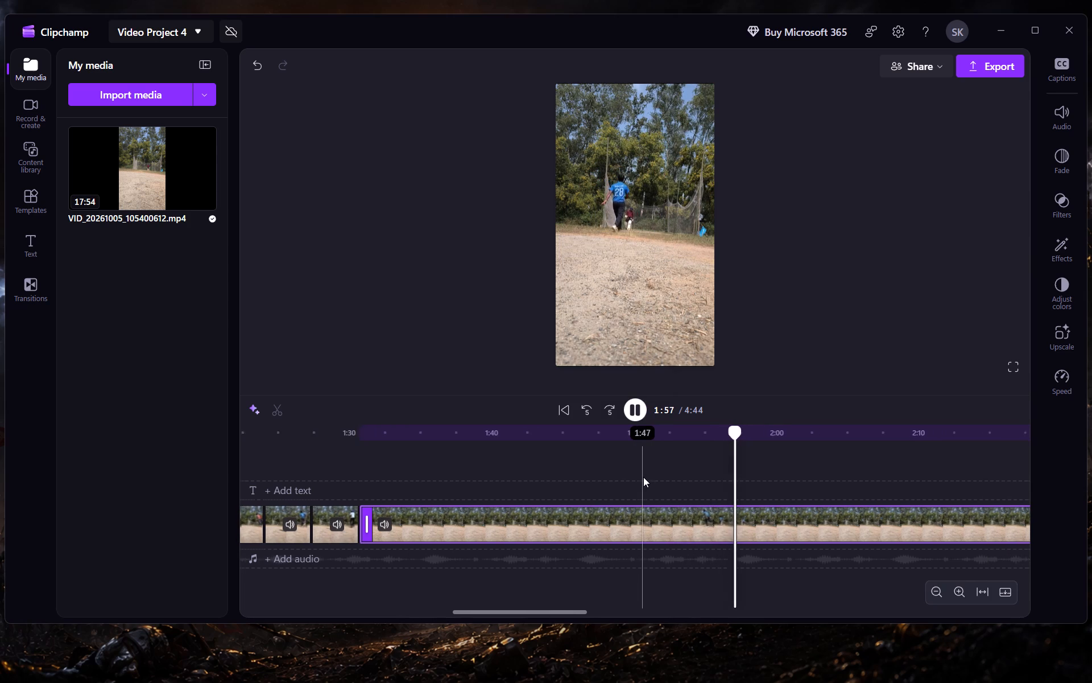
pyautogui.hscroll(-2, 643, 477)
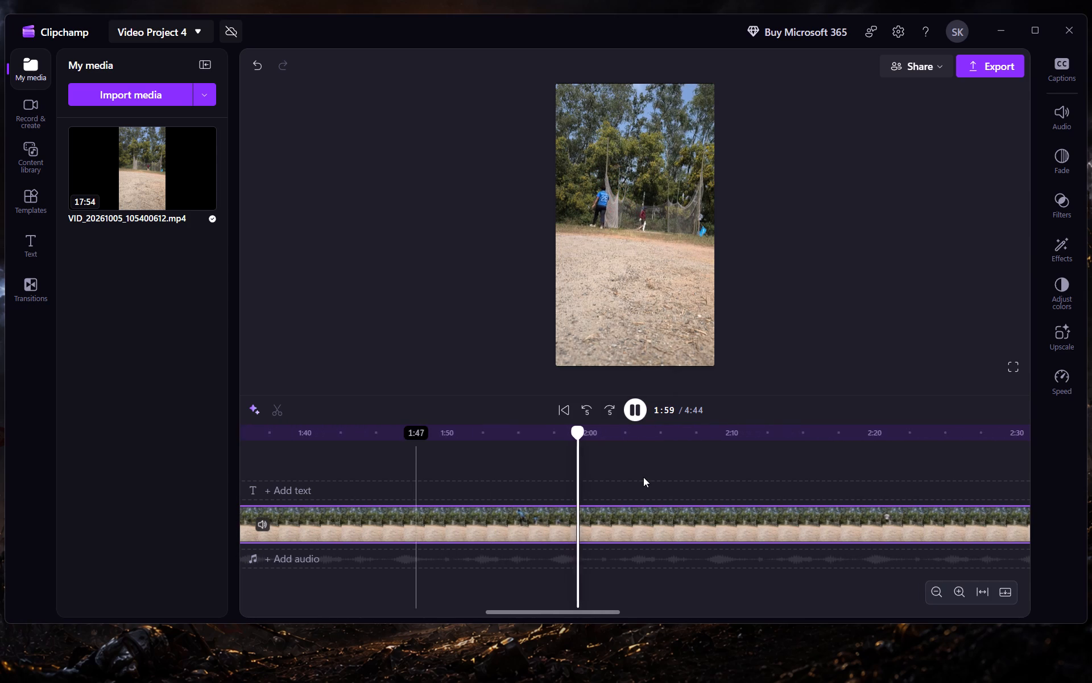
pyautogui.click(606, 410)
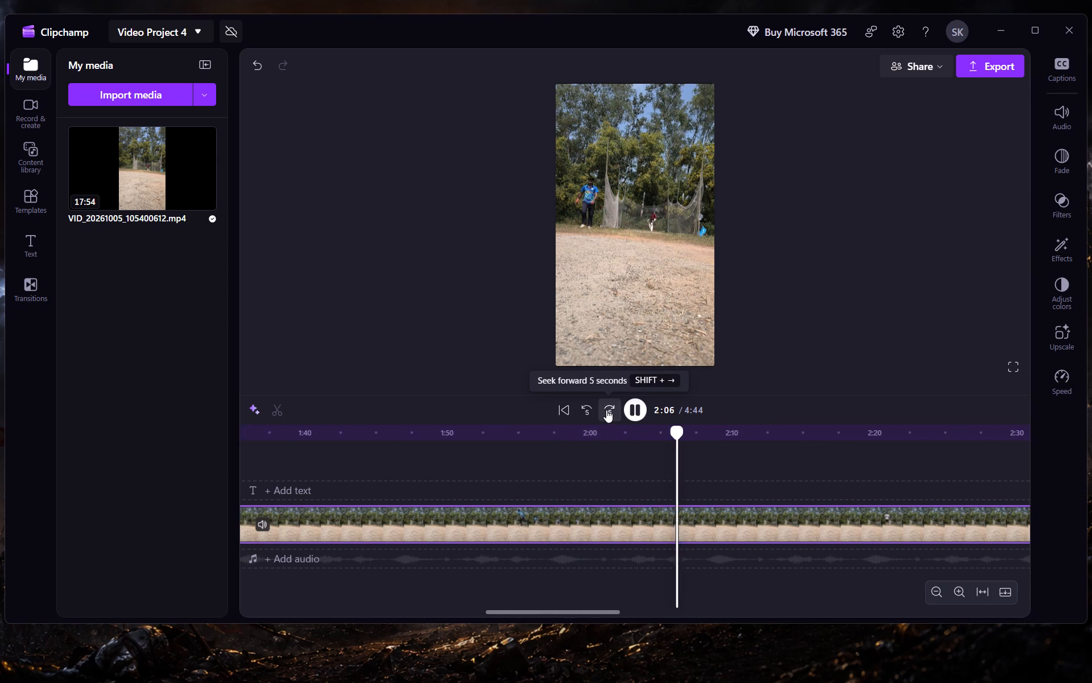
pyautogui.click(606, 410)
pyautogui.click(606, 410)
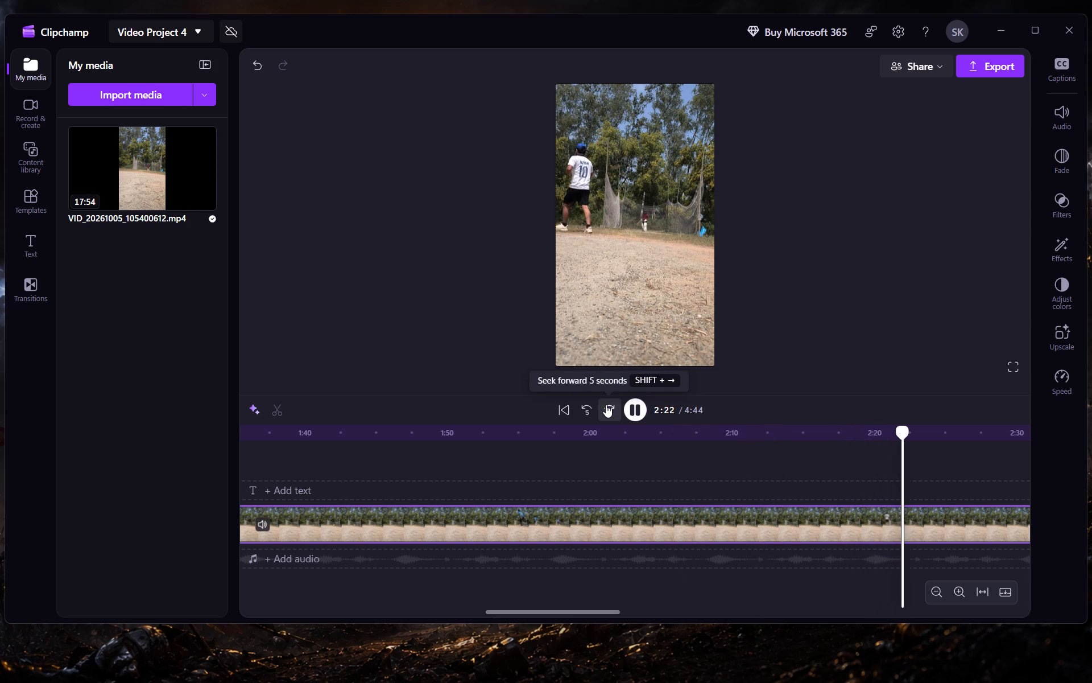
pyautogui.click(606, 405)
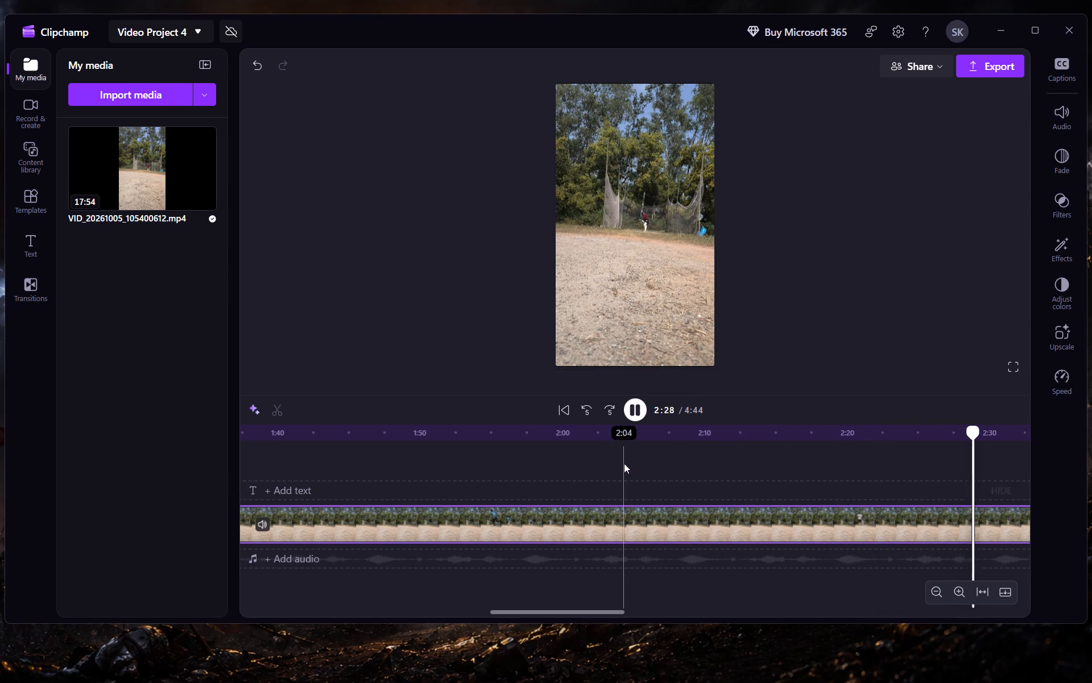
pyautogui.hscroll(-2, 624, 463)
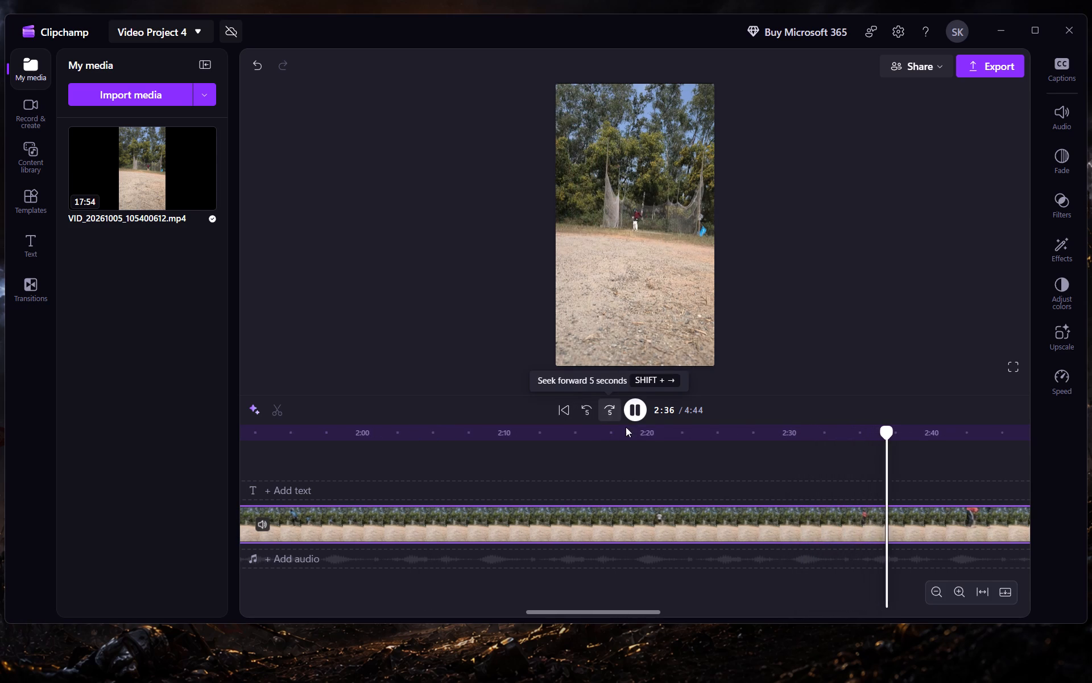
pyautogui.click(282, 404)
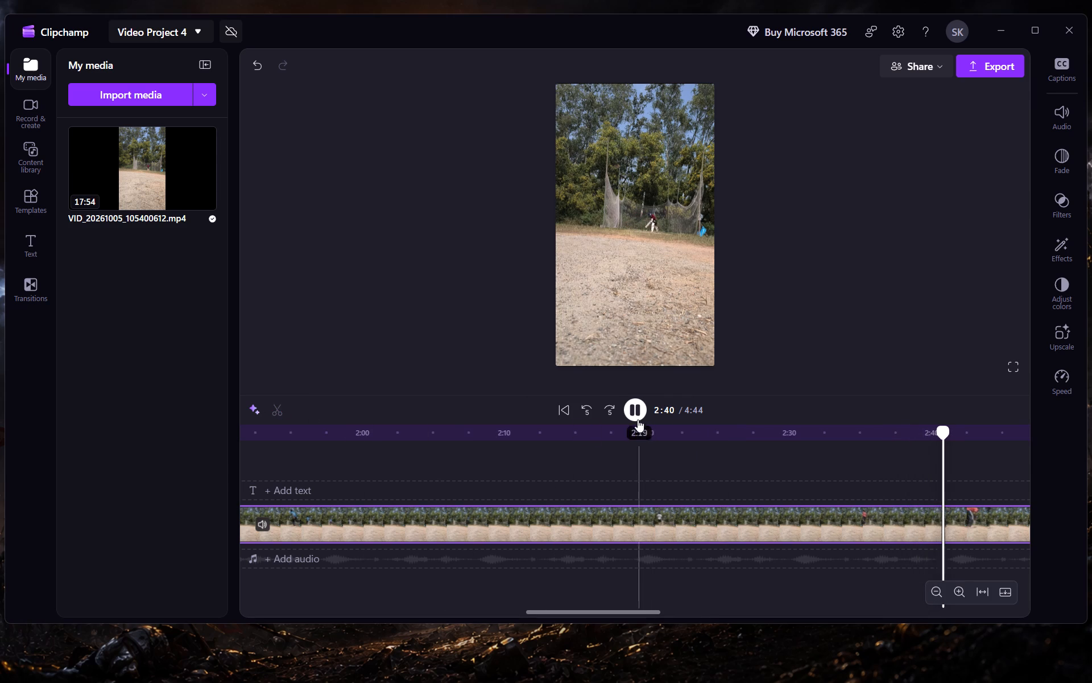
pyautogui.click(638, 402)
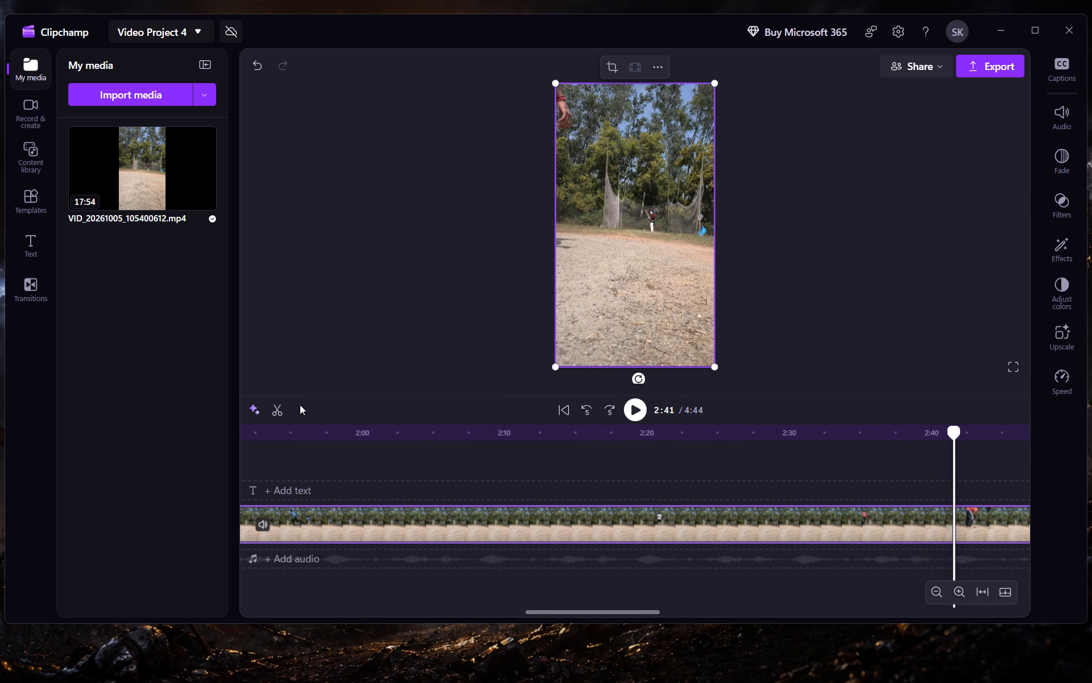
pyautogui.click(274, 400)
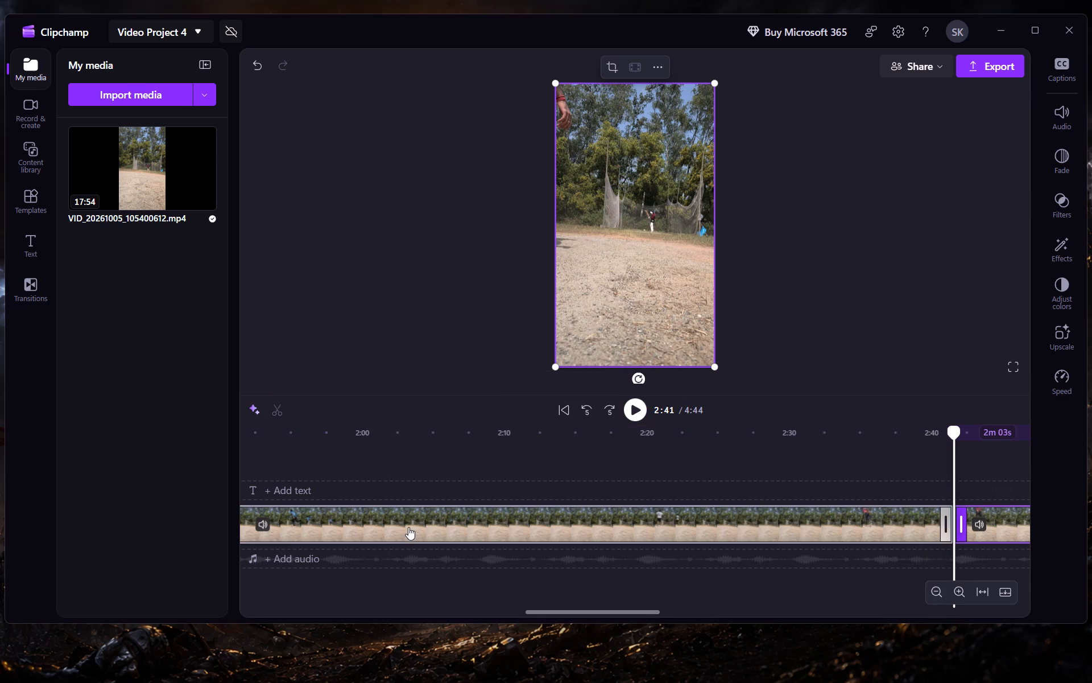
# Delete the long clip between the 1:30 and 2:41 cuts, and close the gap it leaves.
pyautogui.rightClick(408, 527)
pyautogui.click(457, 290)
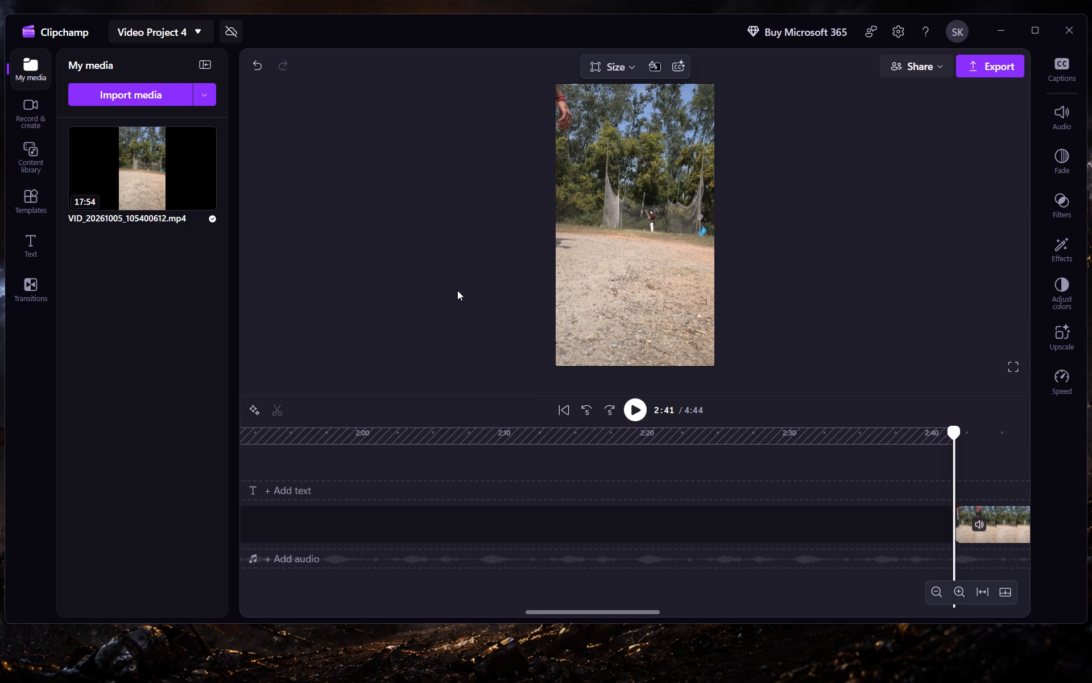
pyautogui.click(598, 519)
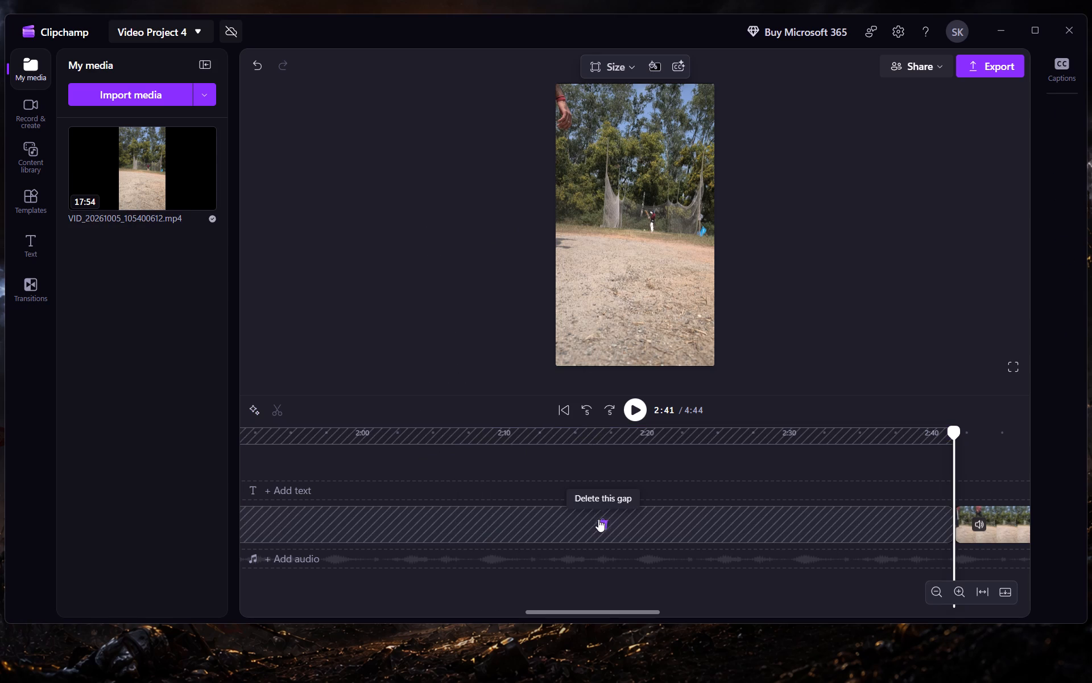
# Review the footage after the 1:30 cut and split the clip at 1:39, just before the bowler in the blue number 28 shirt enters.
pyautogui.hscroll(1, 473, 462)
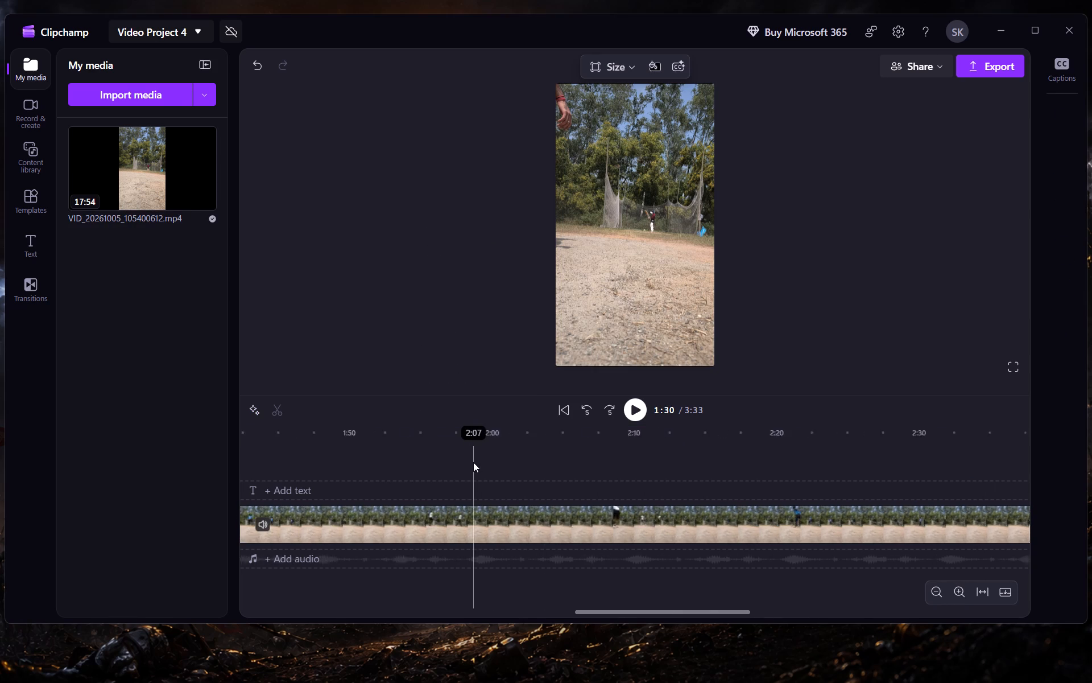
pyautogui.hscroll(2, 473, 462)
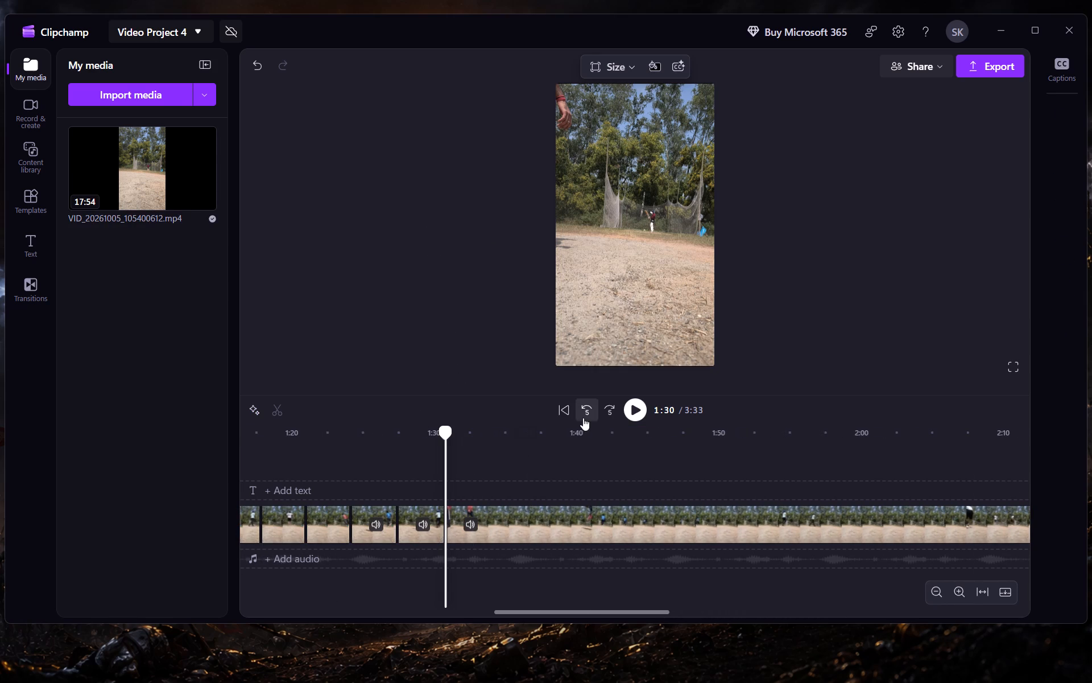
pyautogui.click(625, 405)
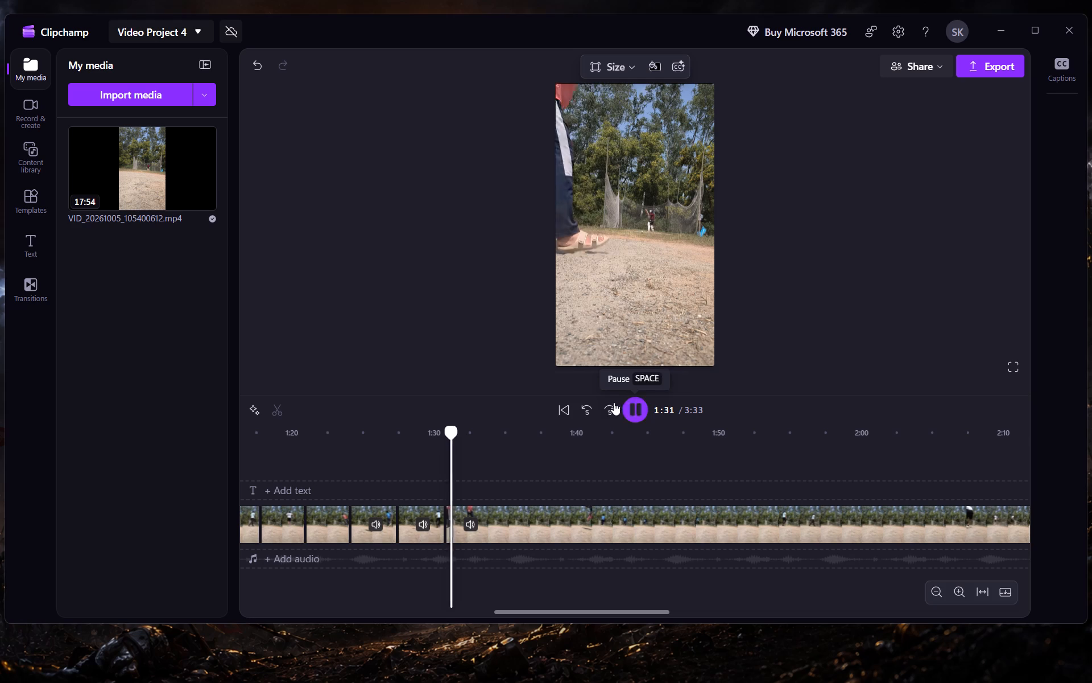
pyautogui.click(612, 402)
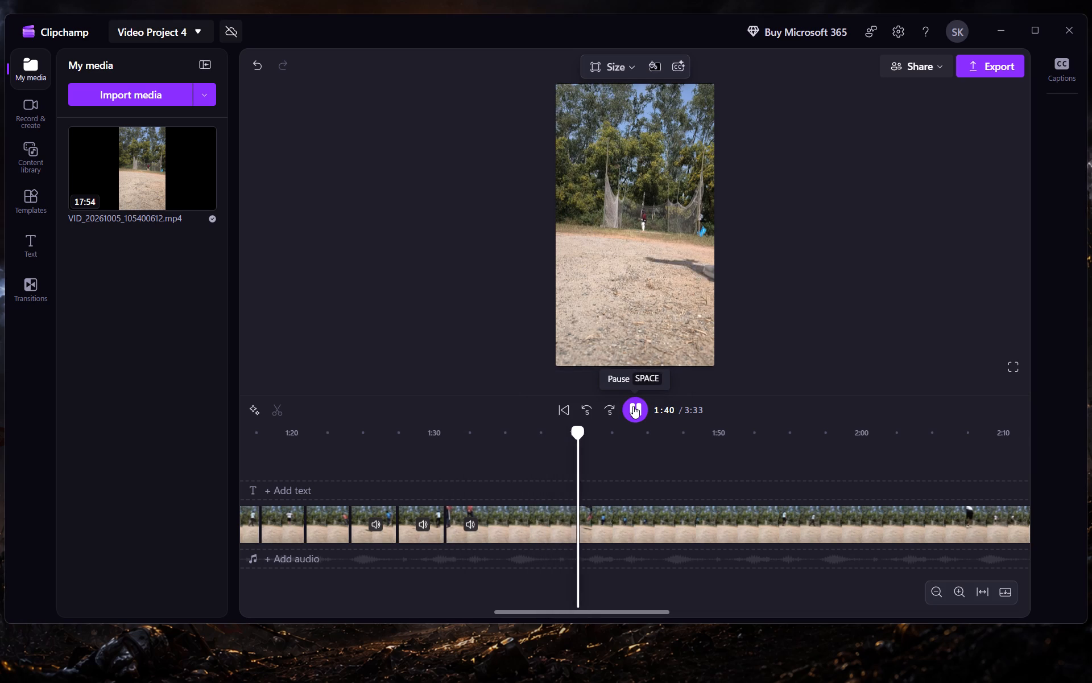
pyautogui.click(633, 406)
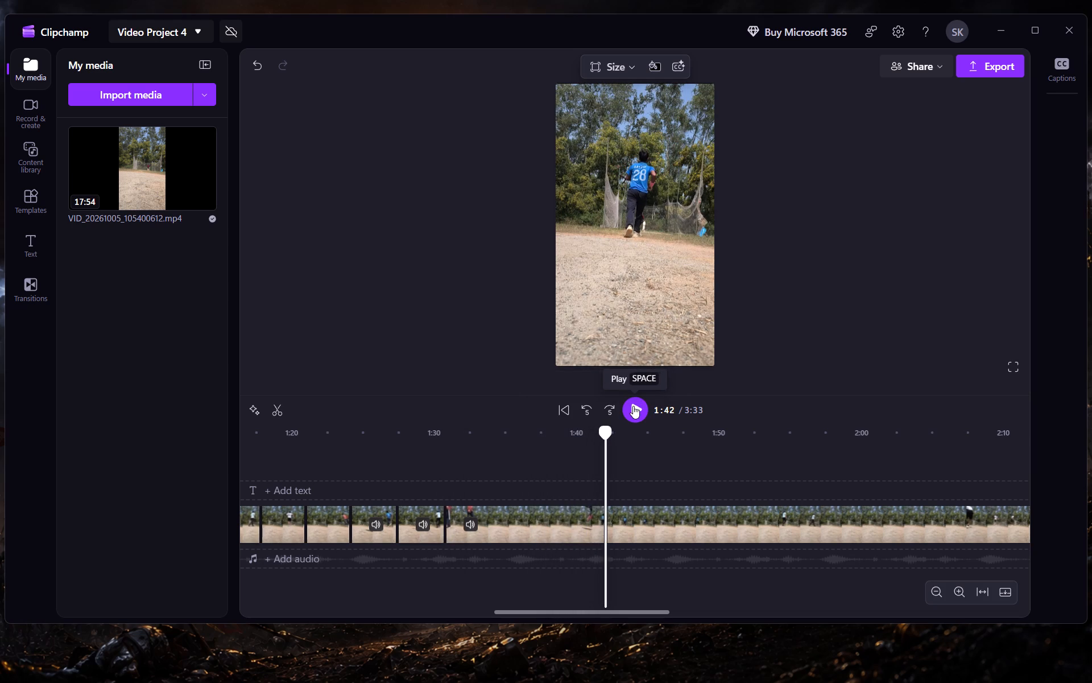
pyautogui.moveTo(606, 427); pyautogui.dragTo(585, 434)
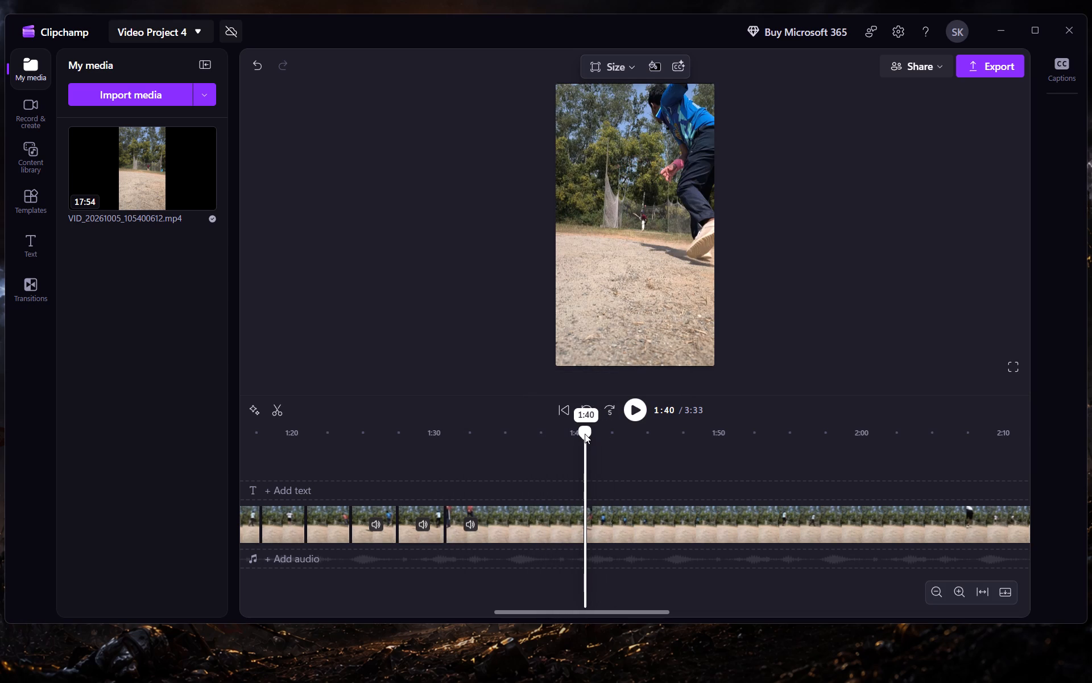
pyautogui.moveTo(585, 434); pyautogui.dragTo(568, 433)
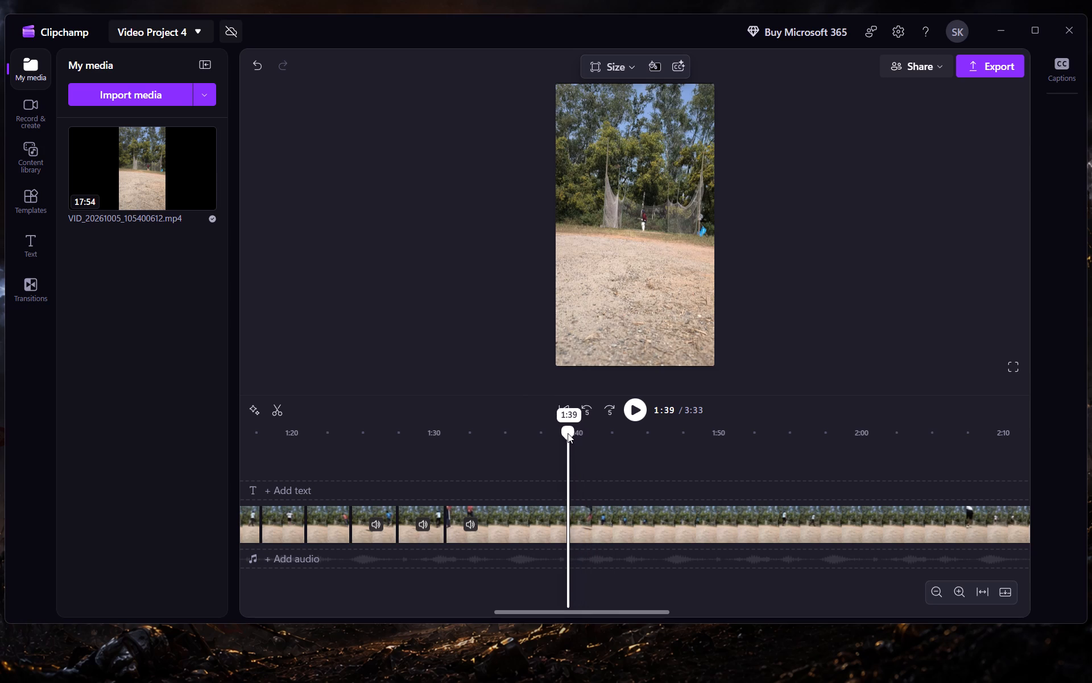
pyautogui.moveTo(568, 433); pyautogui.dragTo(567, 433)
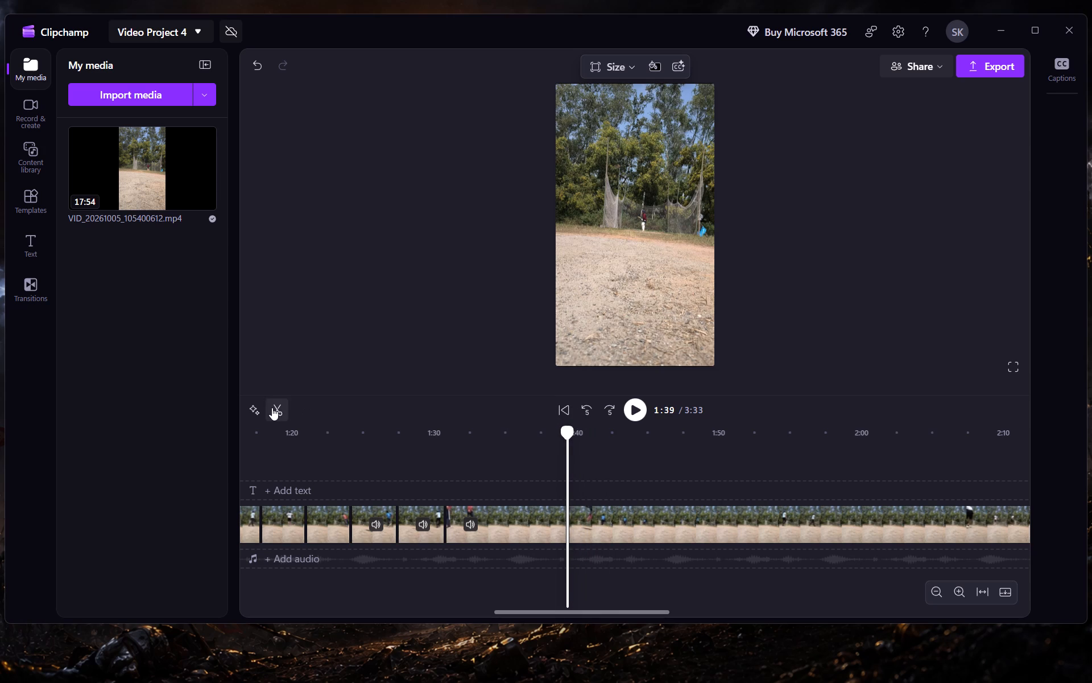
pyautogui.click(272, 408)
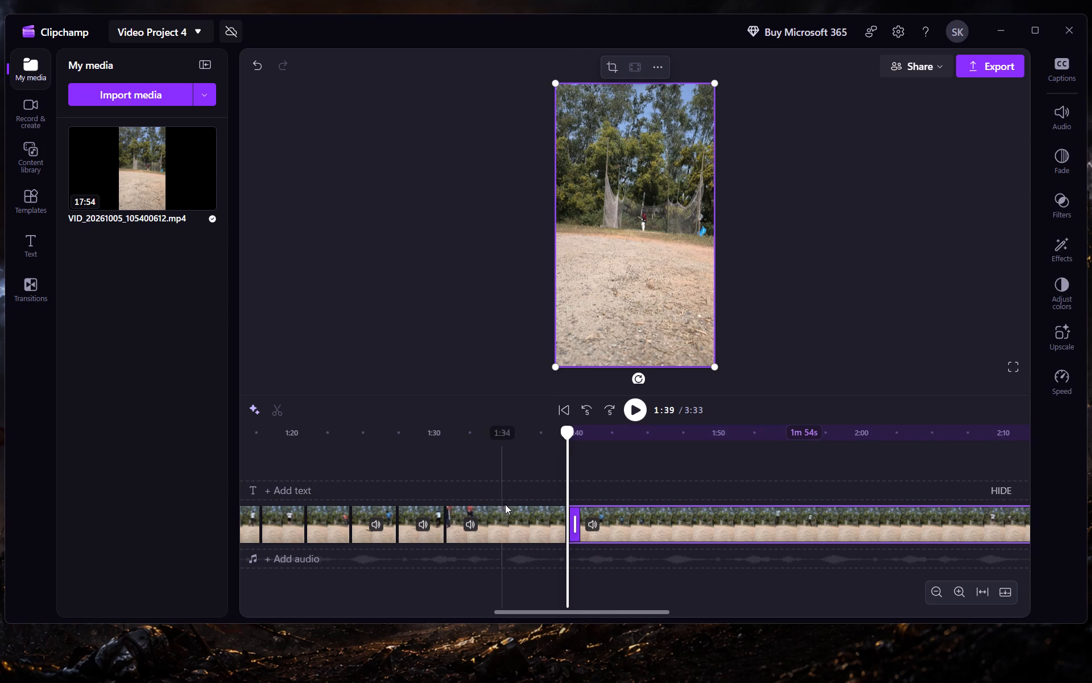
# Delete the clip between the 1:30 and 1:39 cuts, and close the gap it leaves.
pyautogui.rightClick(502, 512)
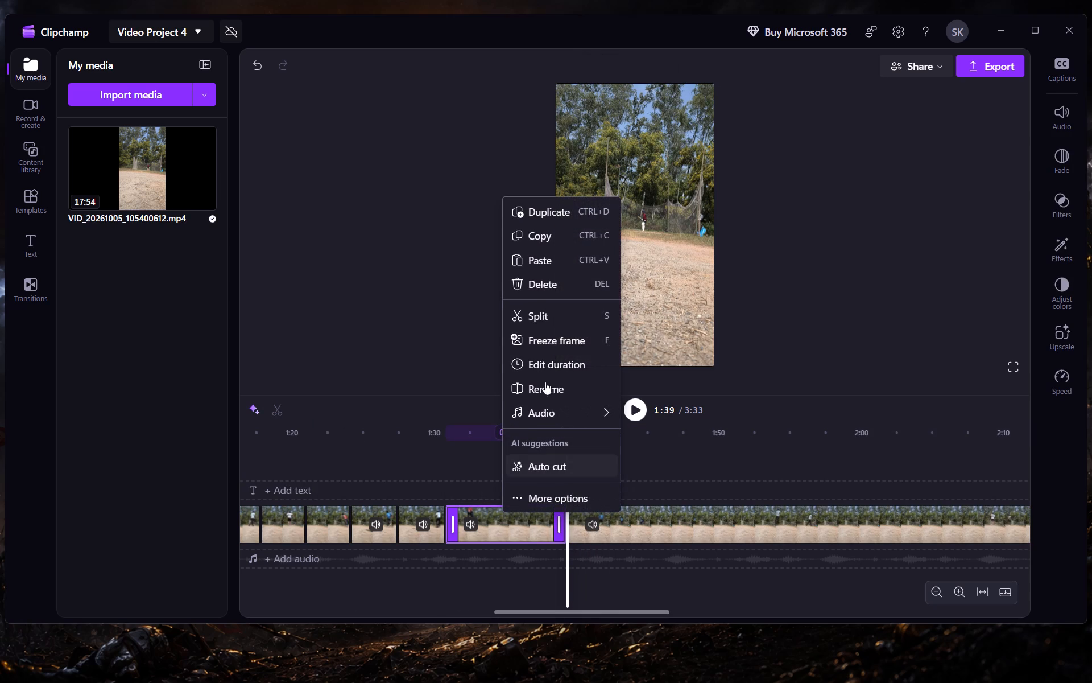
pyautogui.click(570, 288)
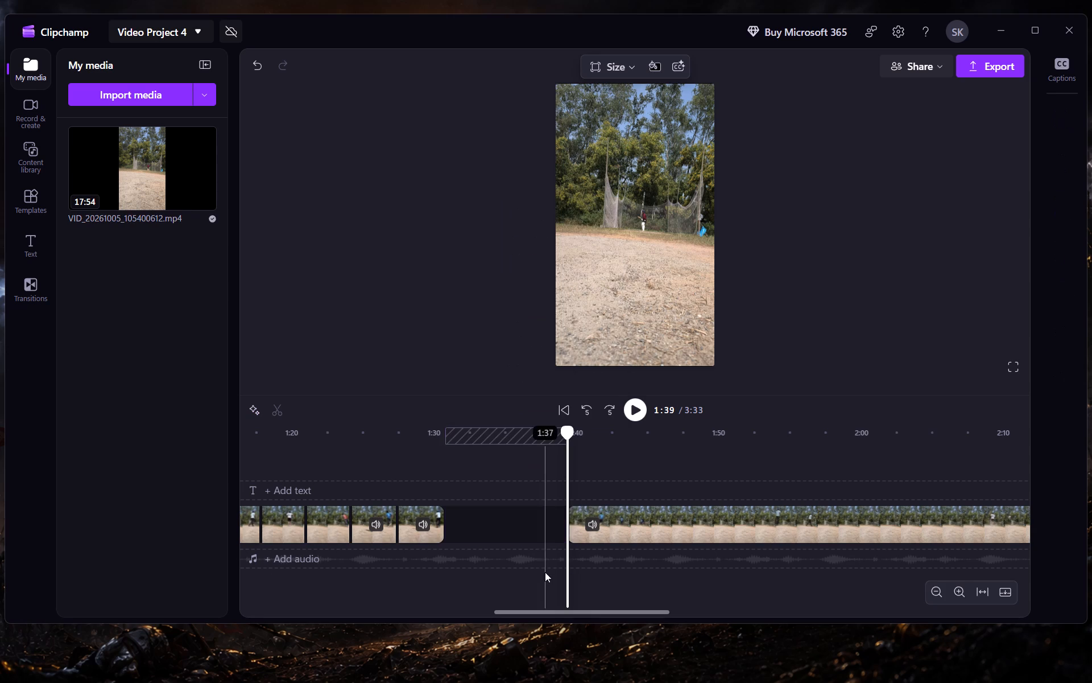
pyautogui.click(507, 526)
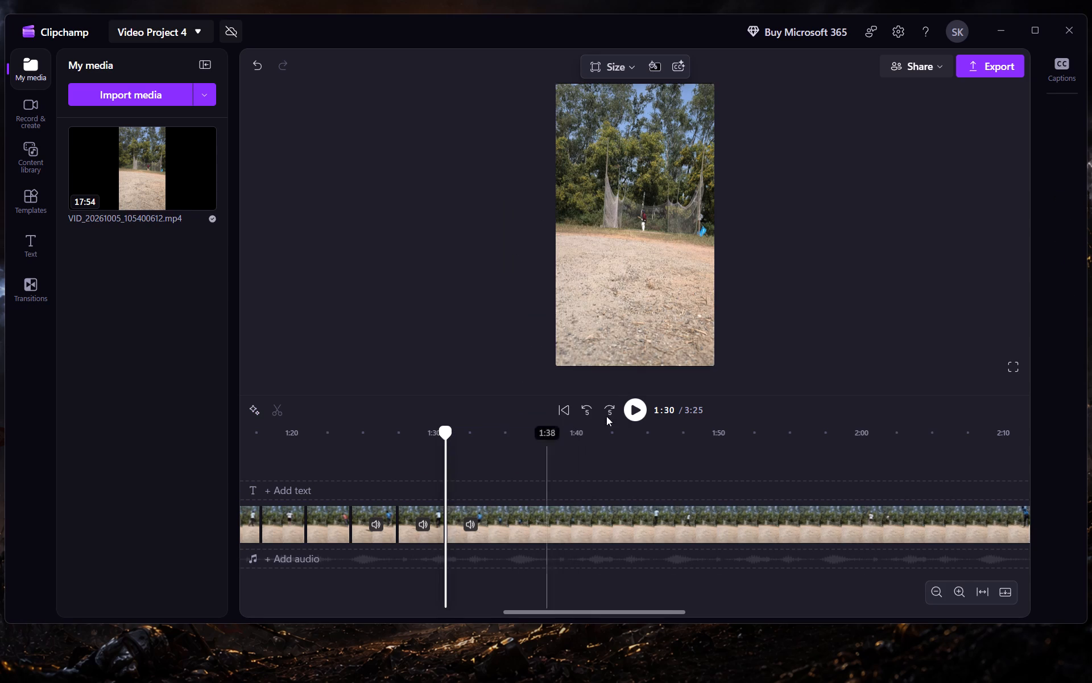
# Play the blue-shirted bowler's delivery from 1:30 and split the clip at 1:34, once the delivery is finished.
pyautogui.click(633, 417)
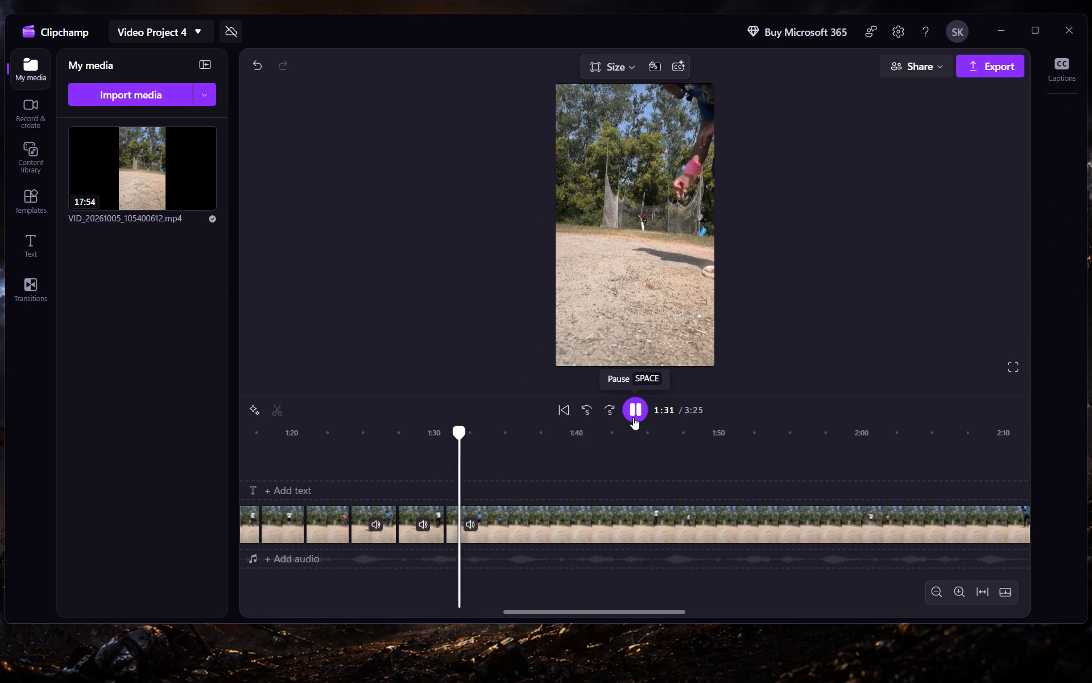
pyautogui.click(633, 417)
pyautogui.click(633, 417)
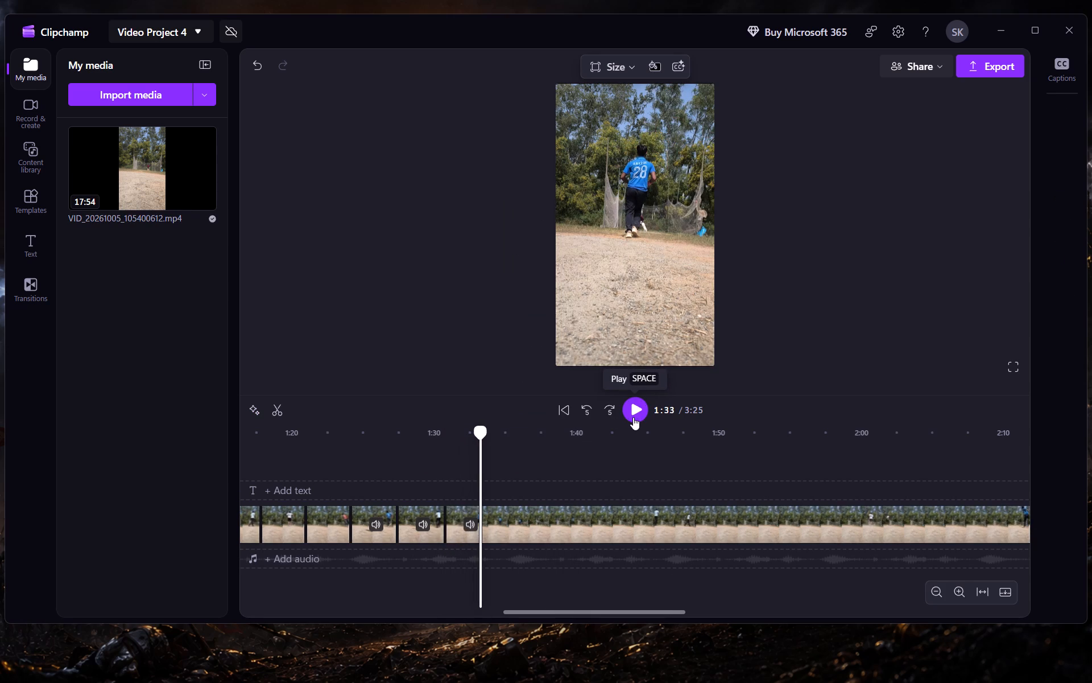
pyautogui.click(633, 417)
pyautogui.doubleClick(633, 417)
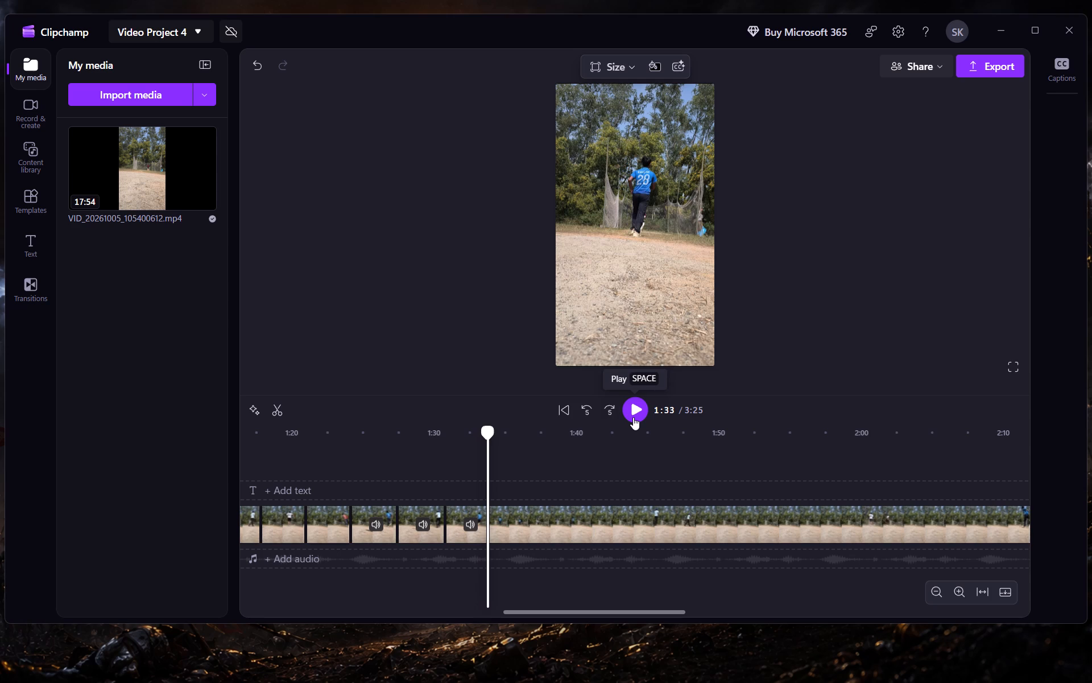
pyautogui.click(278, 405)
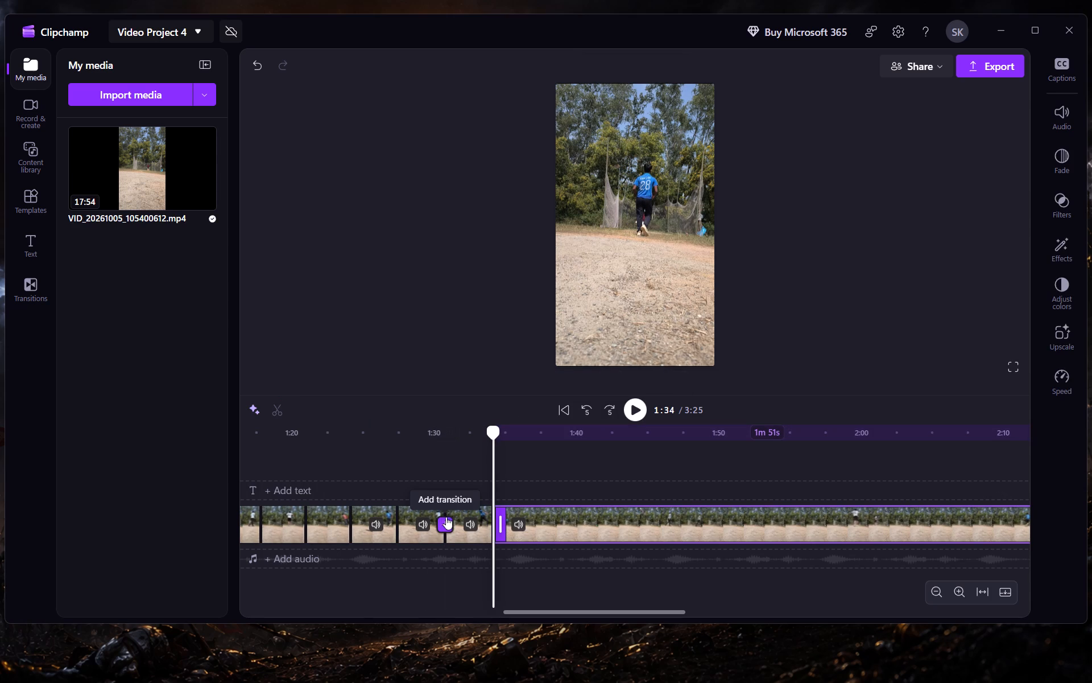
# Trim a fraction of a second off the beginning of the blue-shirted bowler's clip, close the gap, and replay the transition.
pyautogui.moveTo(450, 513); pyautogui.dragTo(455, 513)
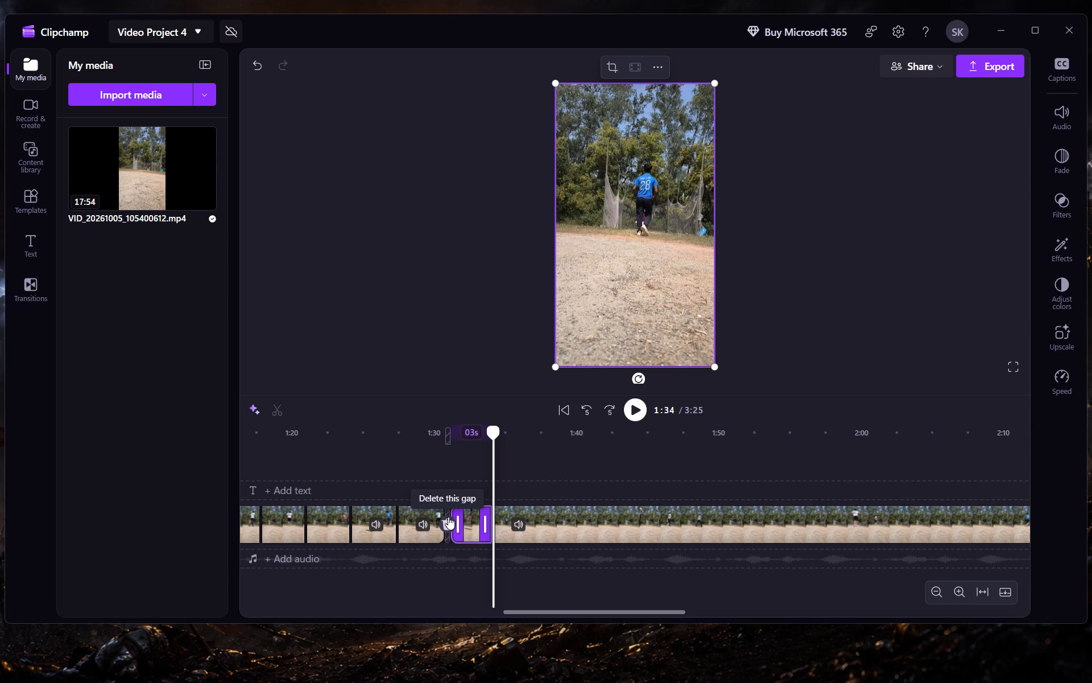
pyautogui.click(446, 521)
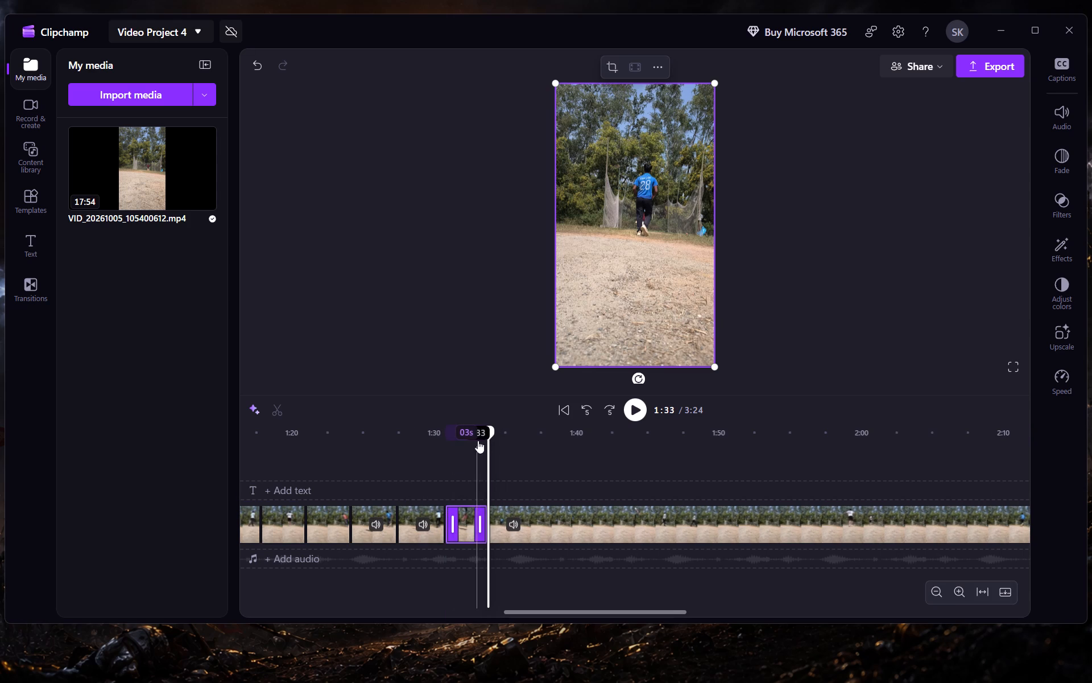
pyautogui.moveTo(489, 433); pyautogui.dragTo(434, 430)
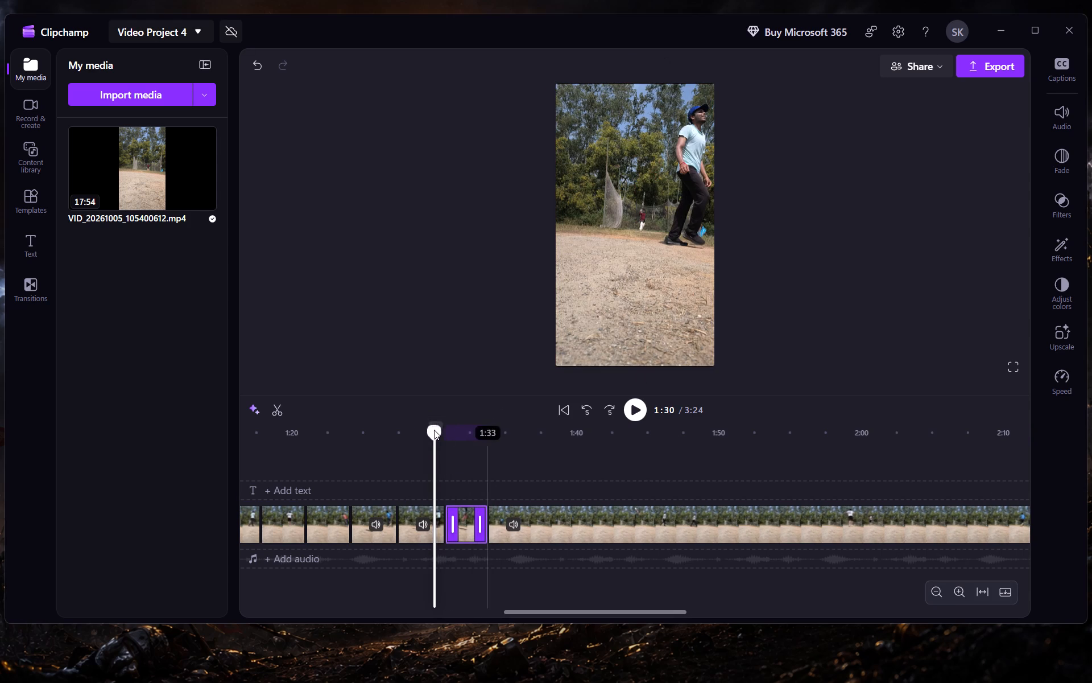
pyautogui.click(632, 403)
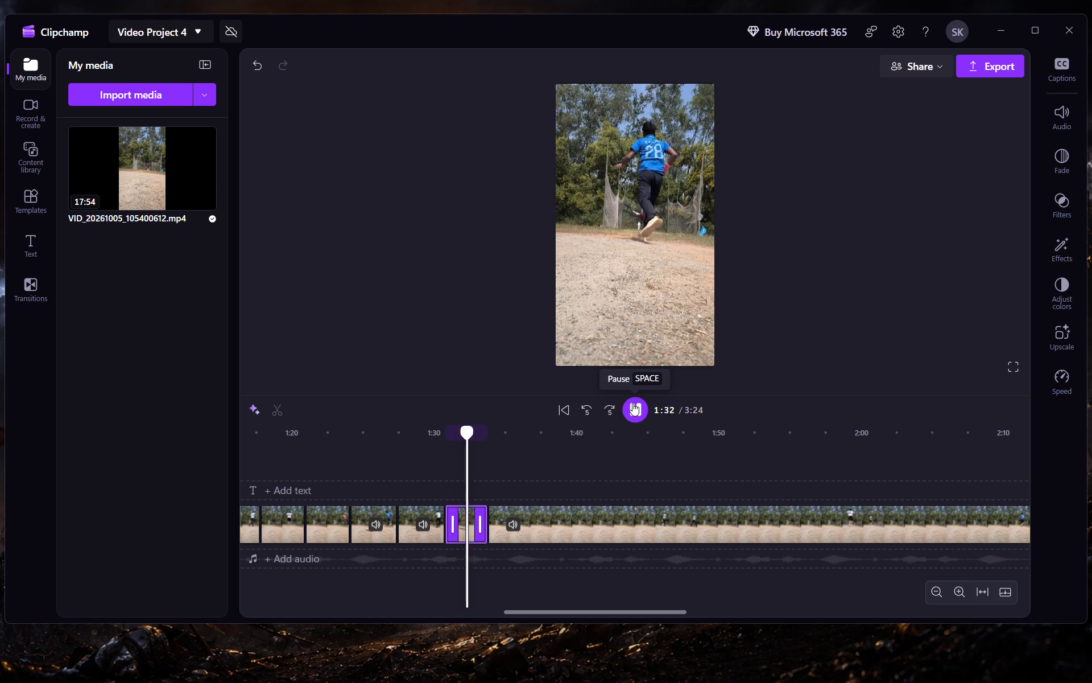
pyautogui.click(632, 403)
pyautogui.click(632, 403)
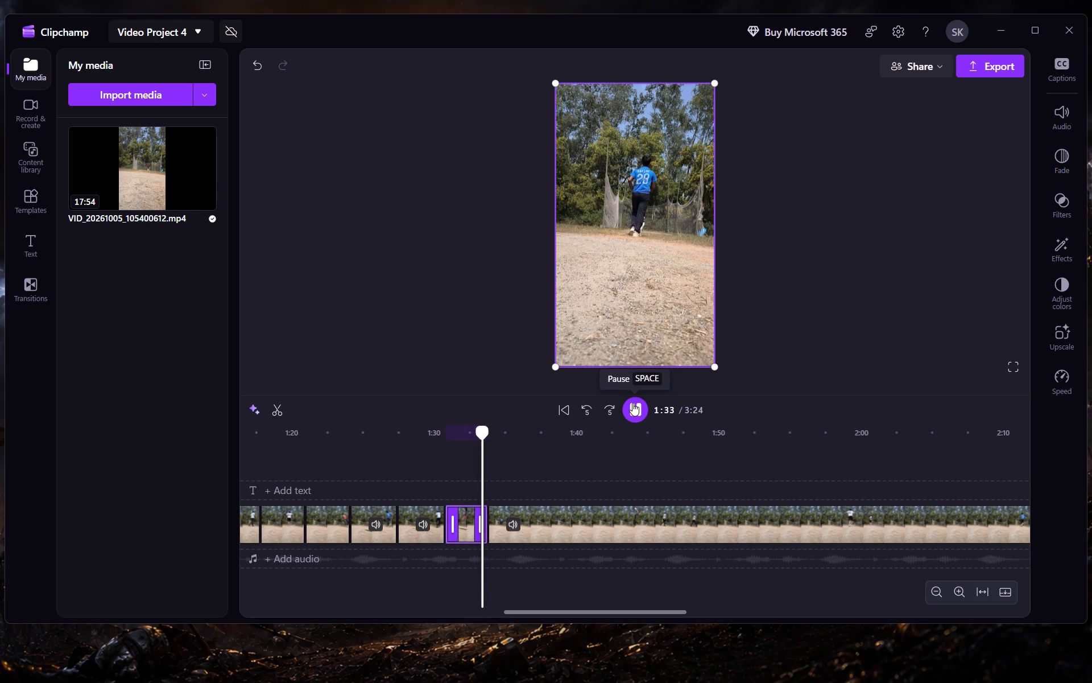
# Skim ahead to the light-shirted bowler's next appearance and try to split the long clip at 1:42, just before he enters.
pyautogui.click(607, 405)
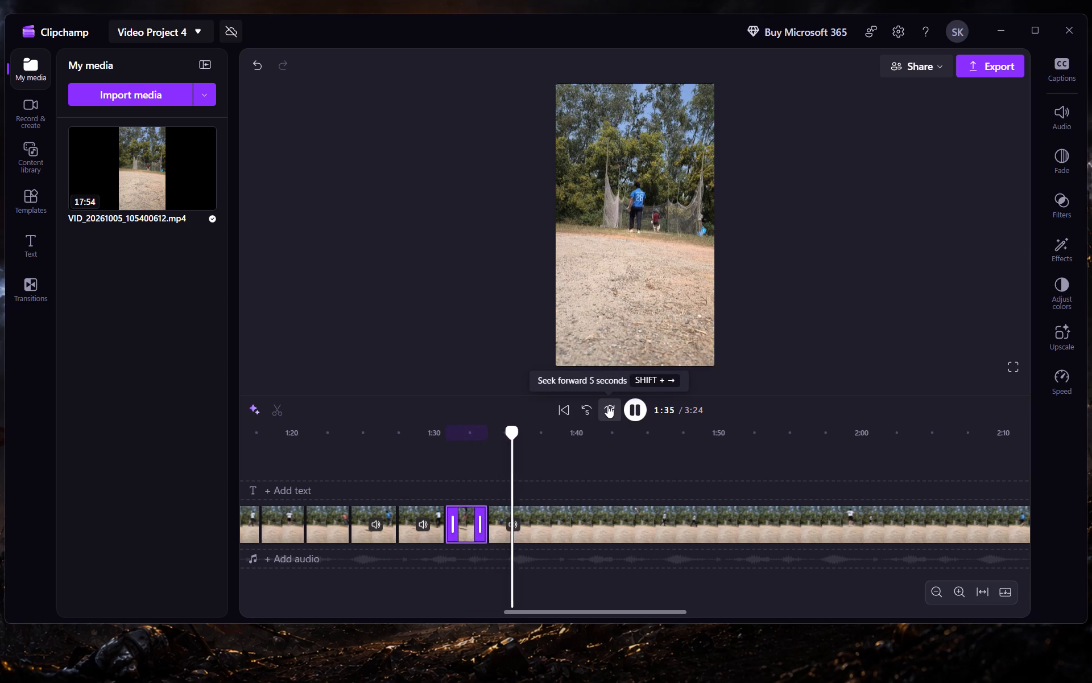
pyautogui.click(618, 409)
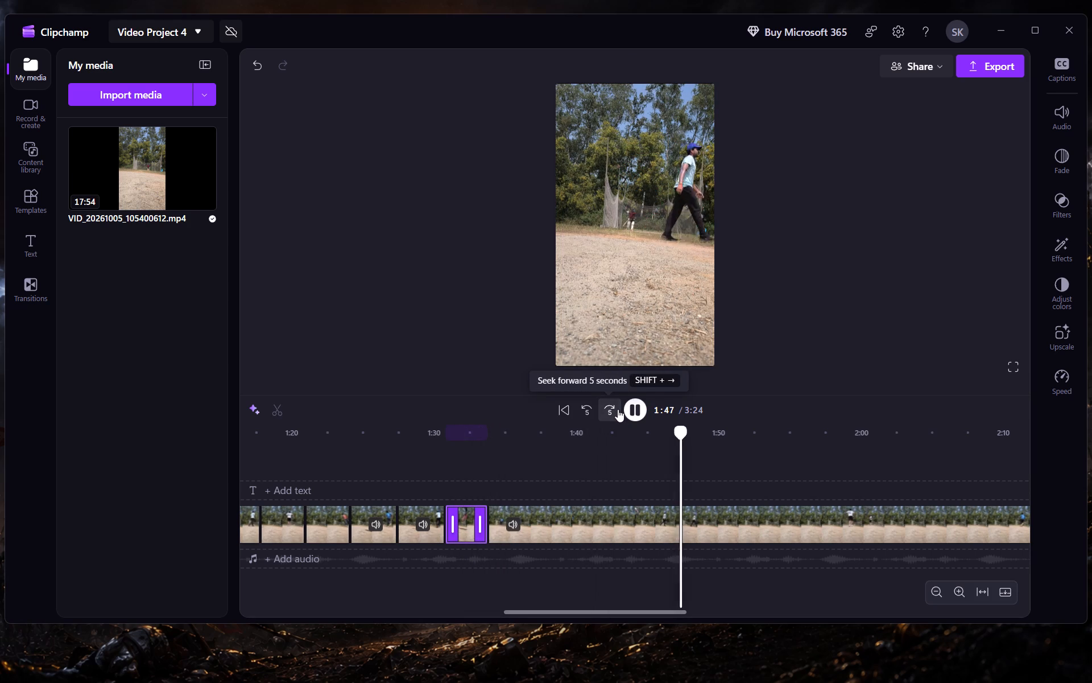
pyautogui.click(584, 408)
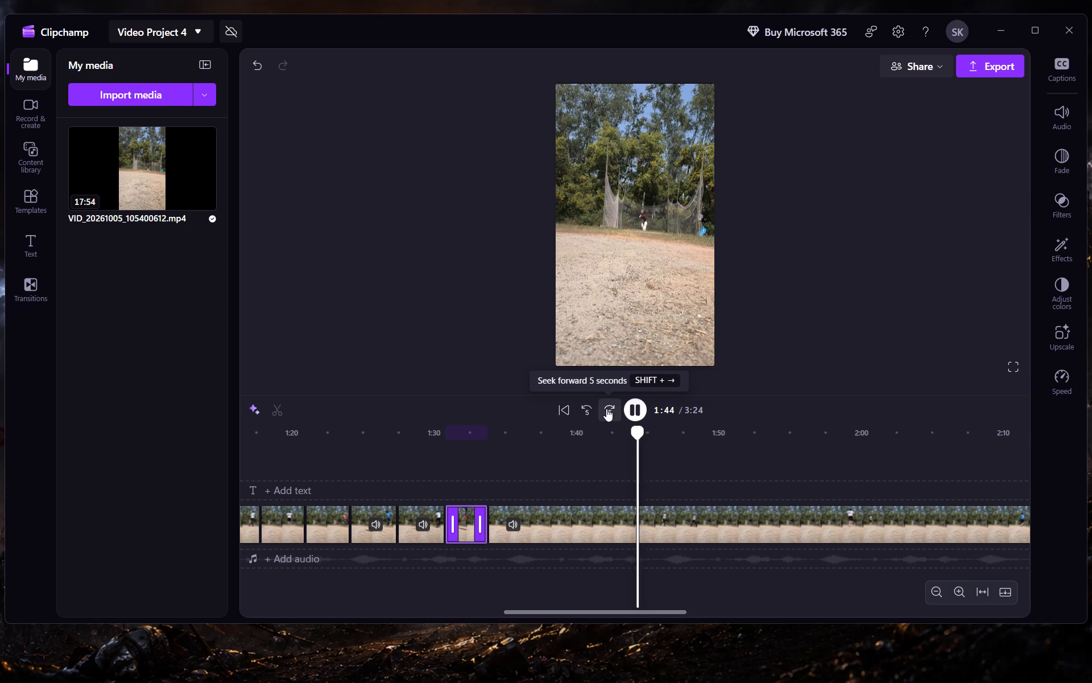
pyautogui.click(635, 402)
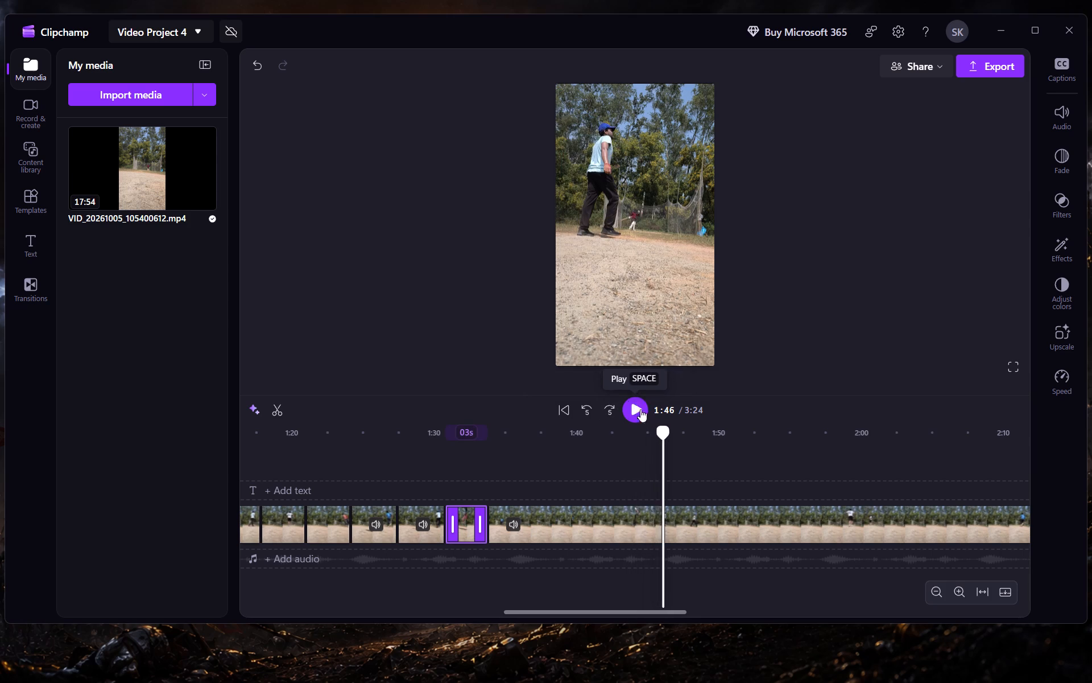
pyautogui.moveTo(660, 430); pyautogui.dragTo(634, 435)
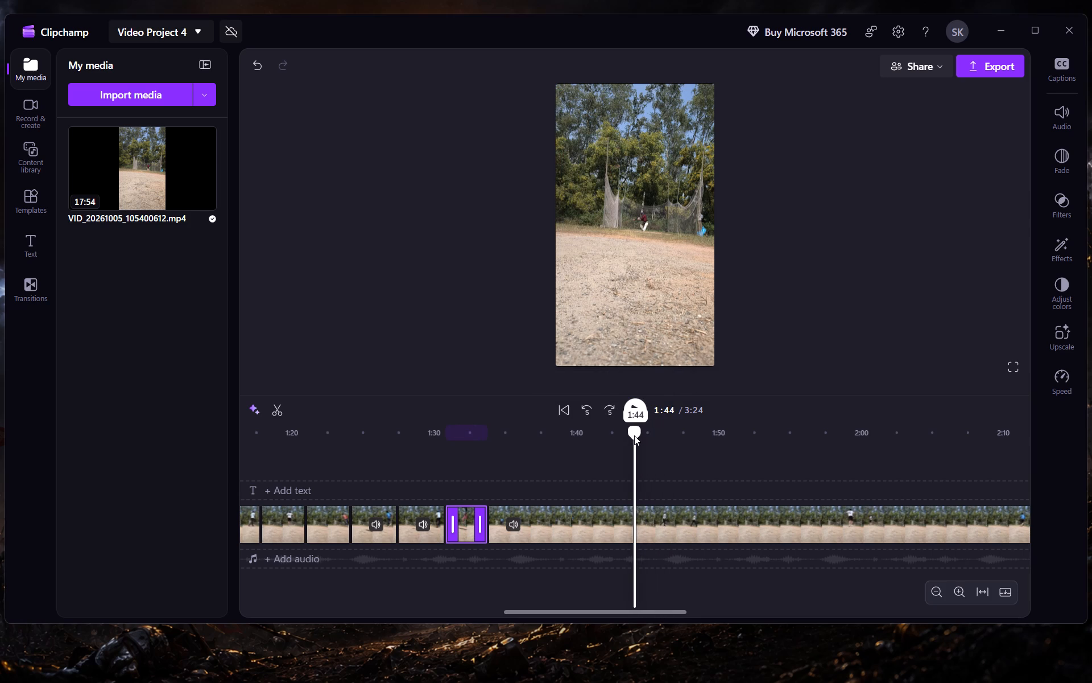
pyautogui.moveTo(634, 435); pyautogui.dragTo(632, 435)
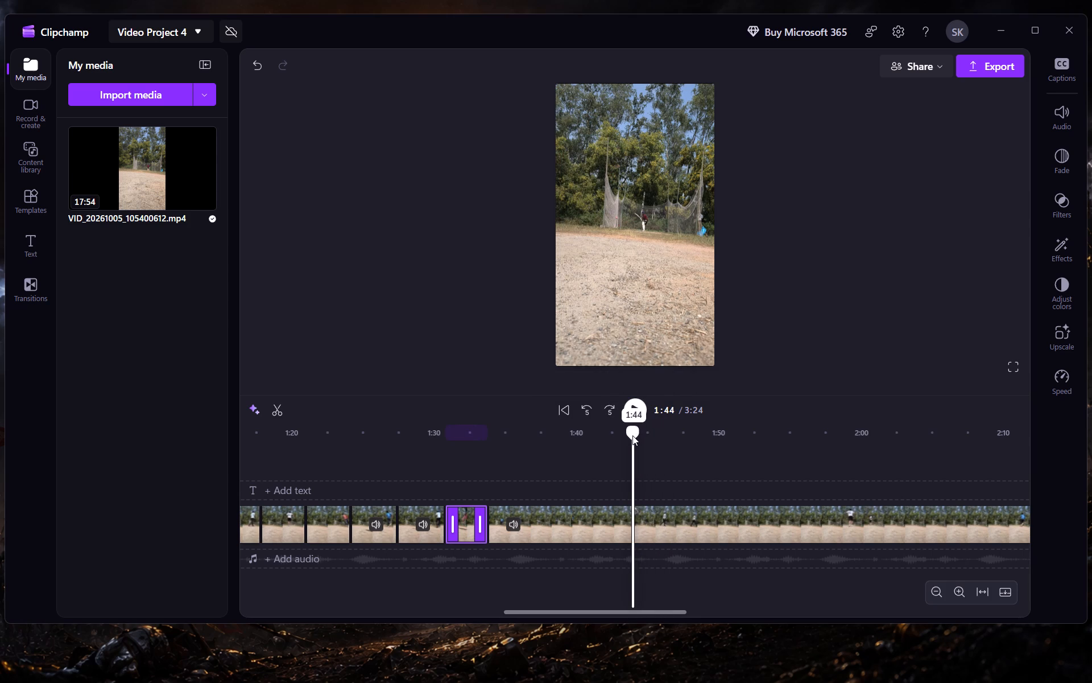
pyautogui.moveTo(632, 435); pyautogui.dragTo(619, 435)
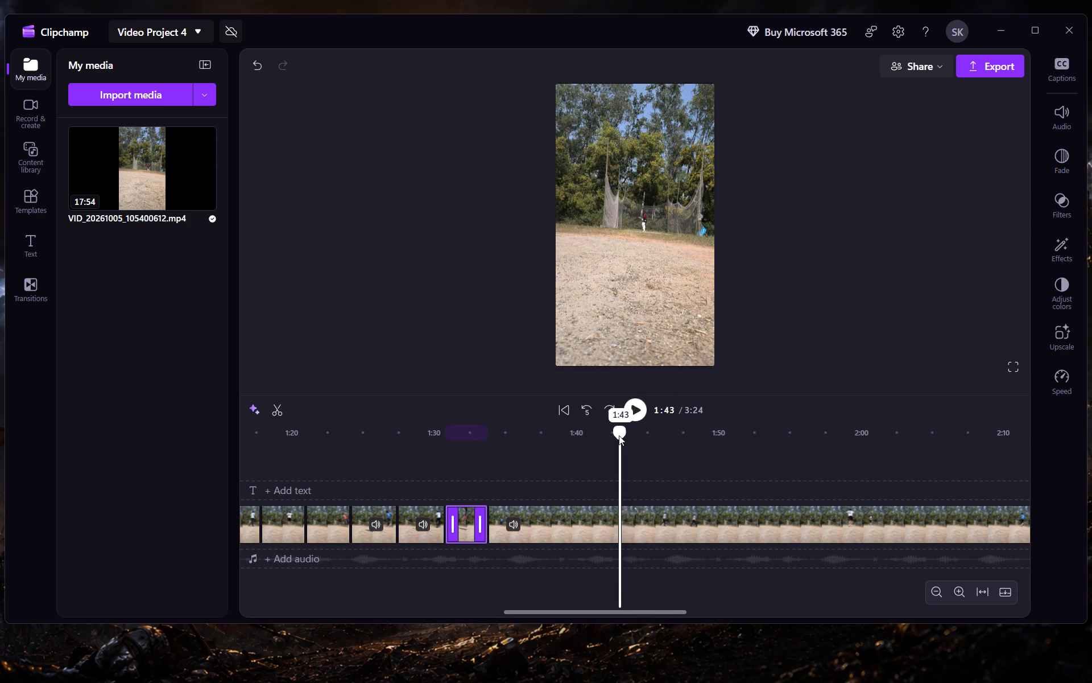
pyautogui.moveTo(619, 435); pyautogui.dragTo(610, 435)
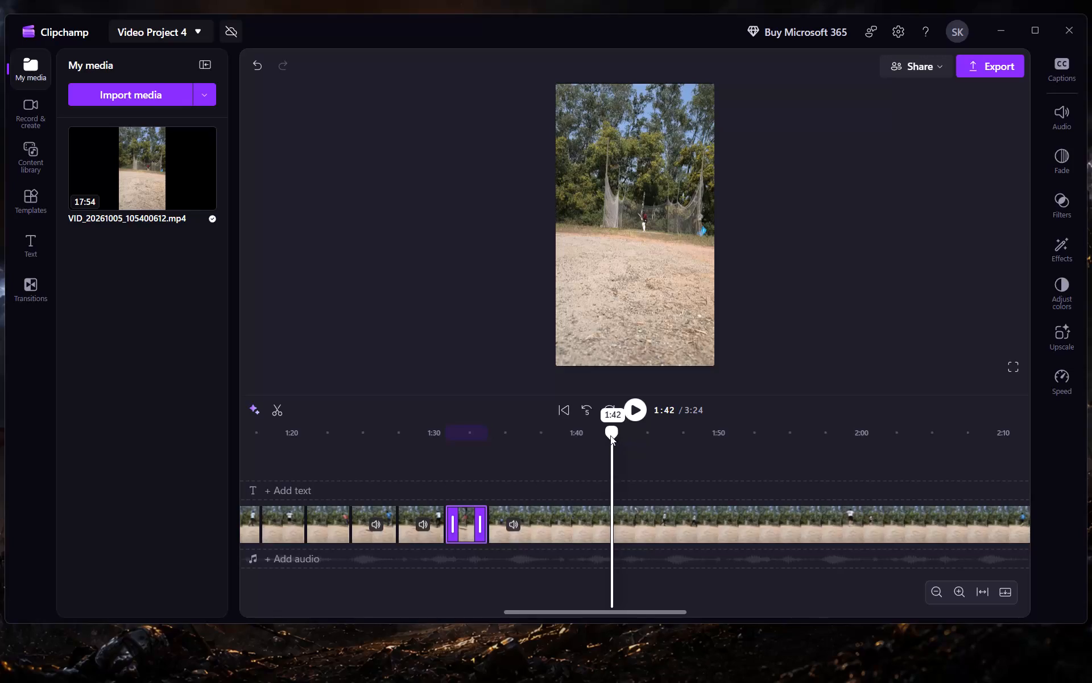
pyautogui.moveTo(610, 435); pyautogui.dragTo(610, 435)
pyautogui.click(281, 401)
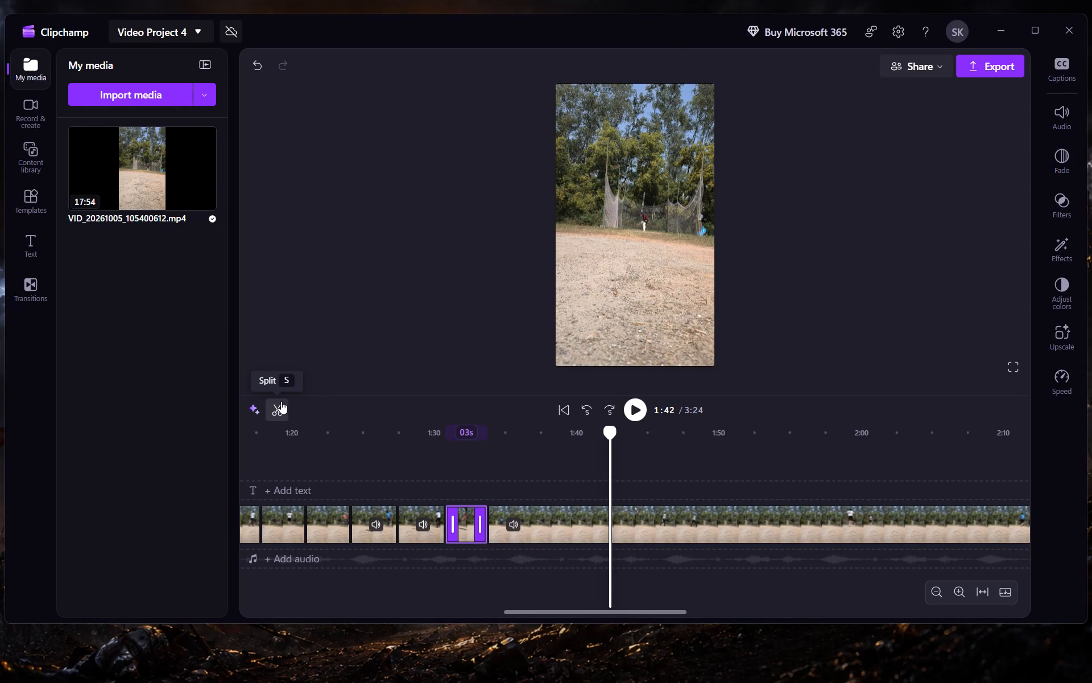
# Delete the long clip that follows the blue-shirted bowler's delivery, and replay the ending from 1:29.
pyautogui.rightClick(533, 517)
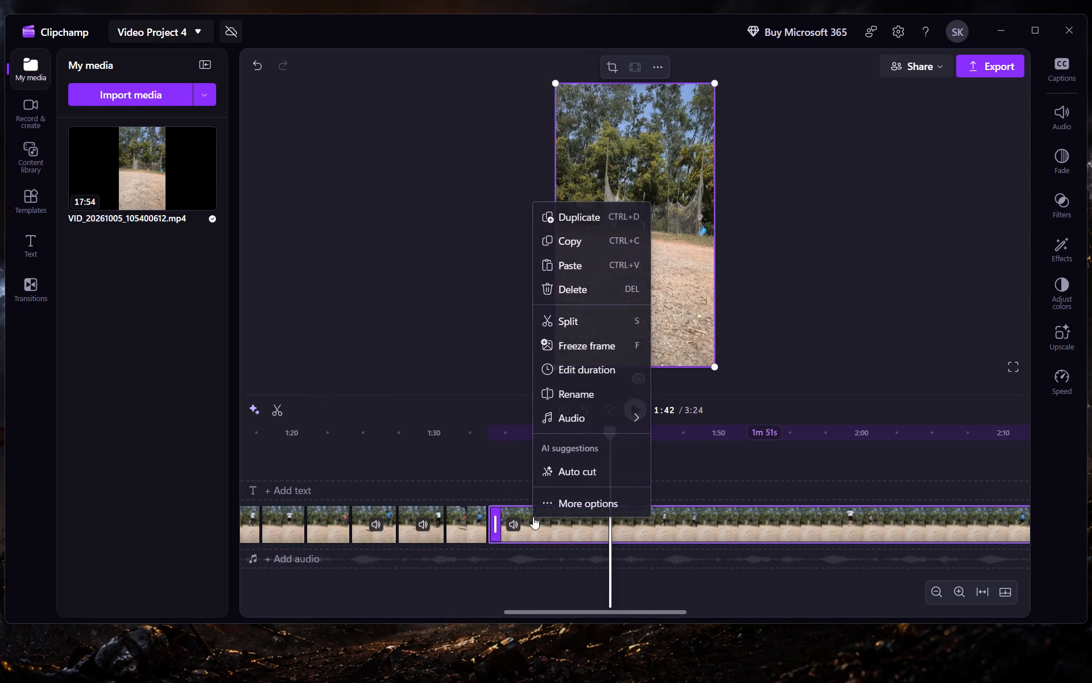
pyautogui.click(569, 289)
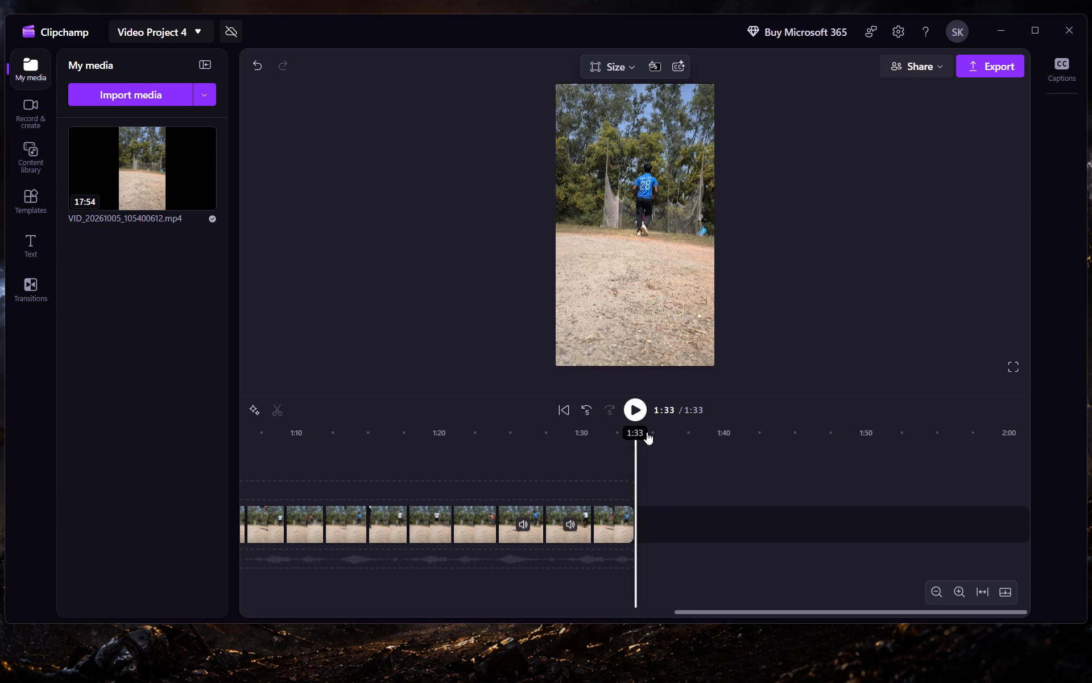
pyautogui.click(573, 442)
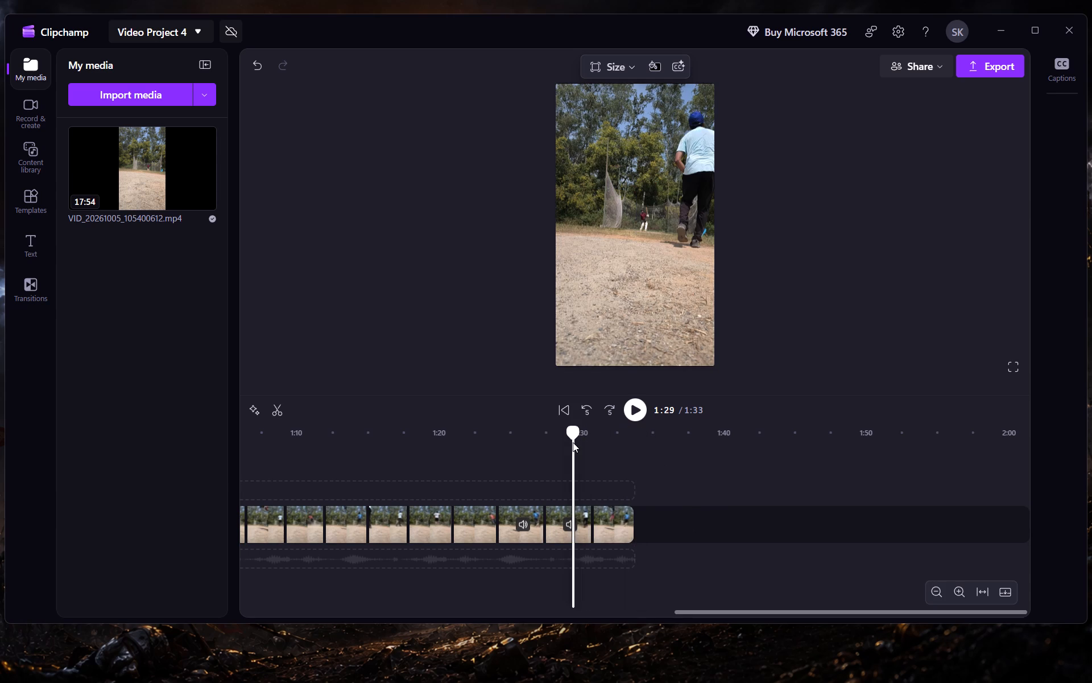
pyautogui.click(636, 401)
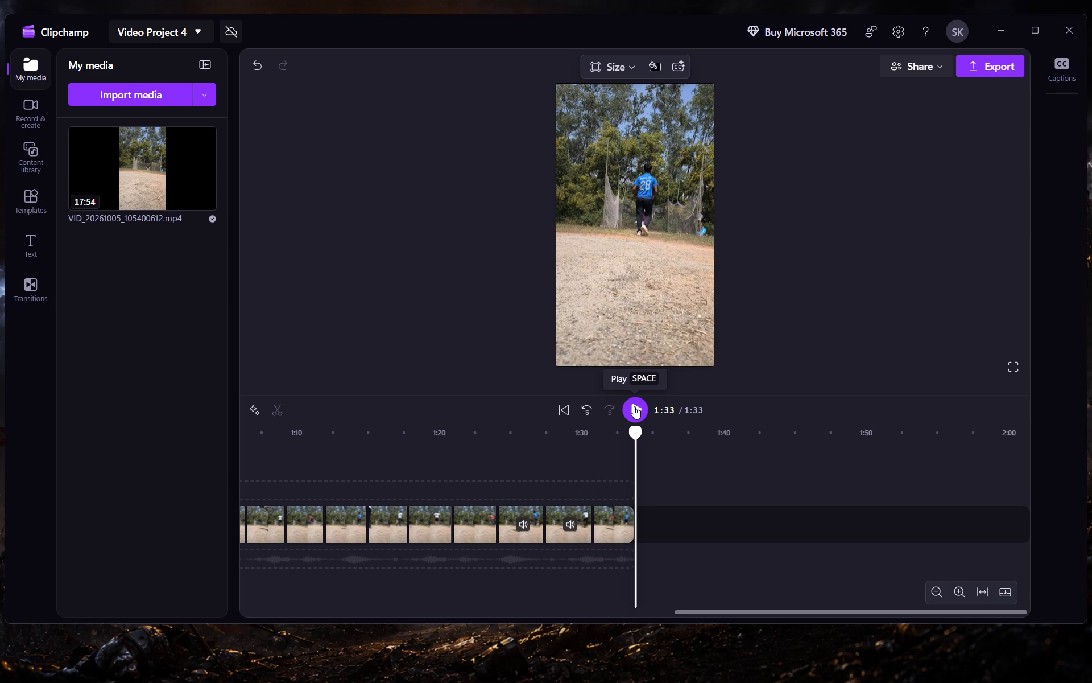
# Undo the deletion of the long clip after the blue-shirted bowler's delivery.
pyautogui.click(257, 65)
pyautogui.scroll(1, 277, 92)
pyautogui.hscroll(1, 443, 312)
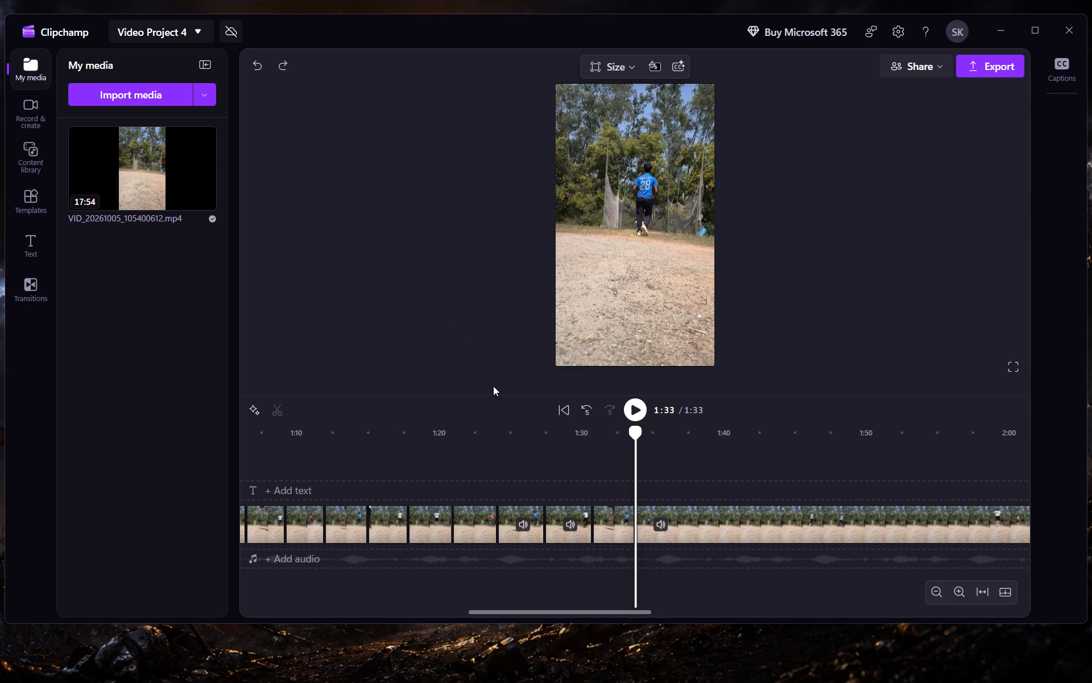
# Cut out the idle stretch from 1:33 to 1:42, splitting just before the light-shirted bowler enters, and close the gap.
pyautogui.click(638, 434)
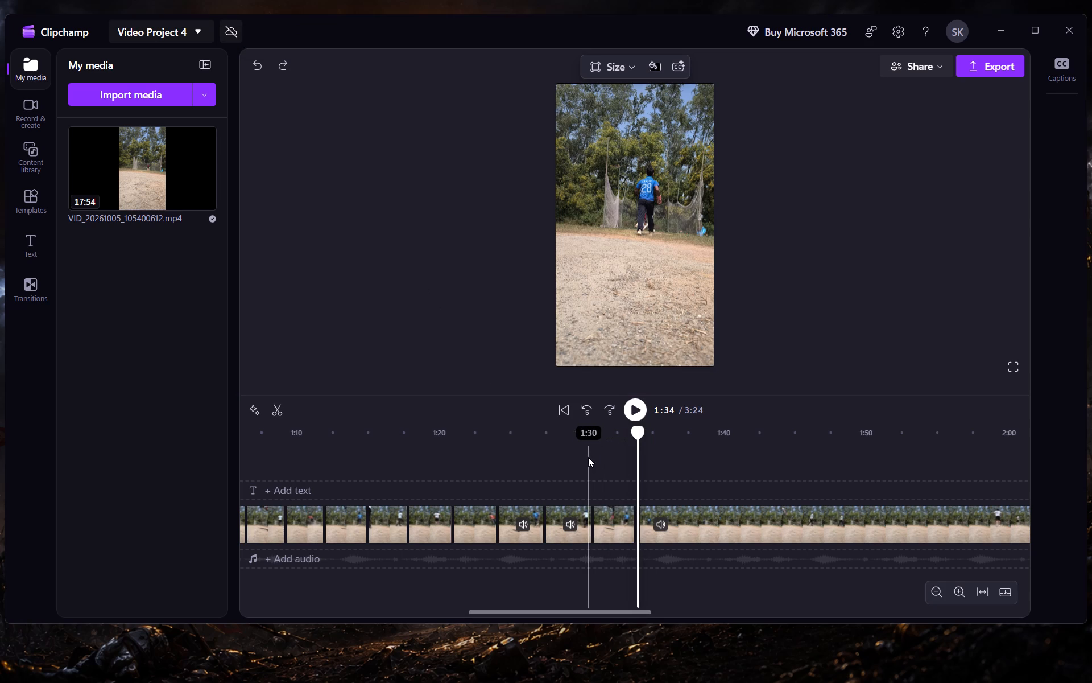
pyautogui.click(632, 408)
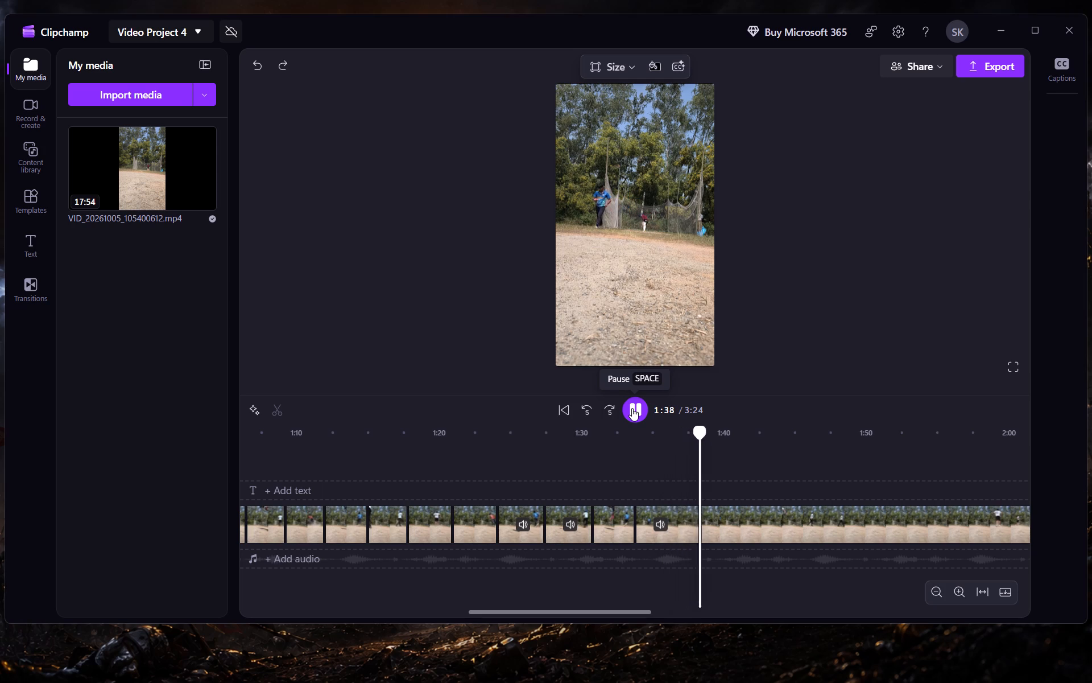
pyautogui.hscroll(-1, 647, 448)
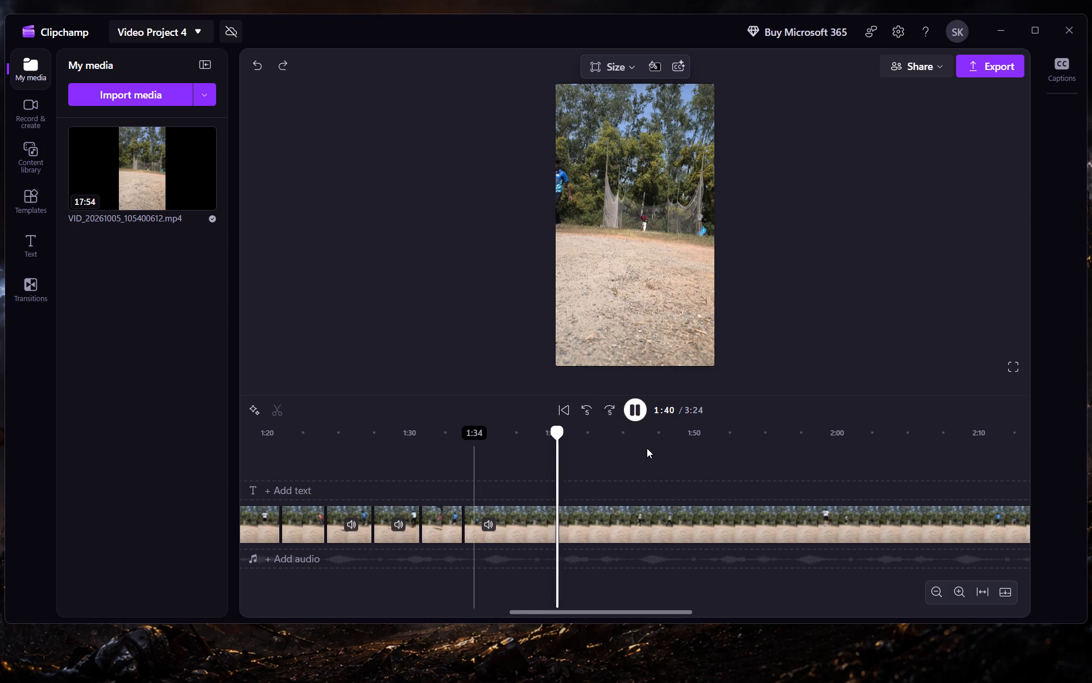
pyautogui.click(628, 410)
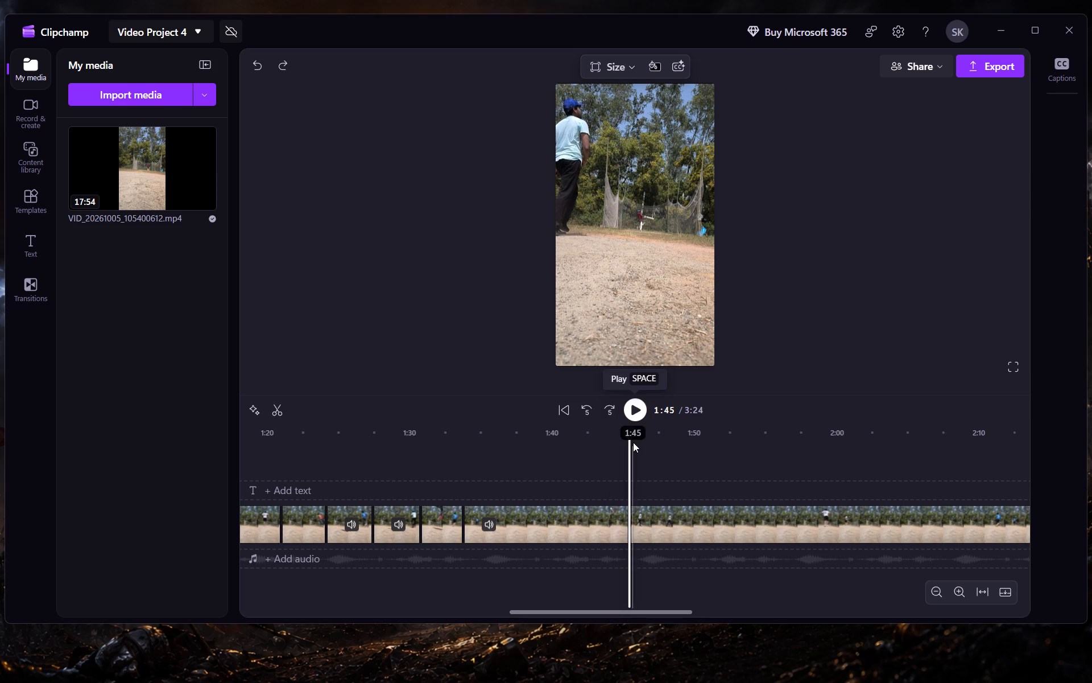
pyautogui.moveTo(630, 431); pyautogui.dragTo(607, 433)
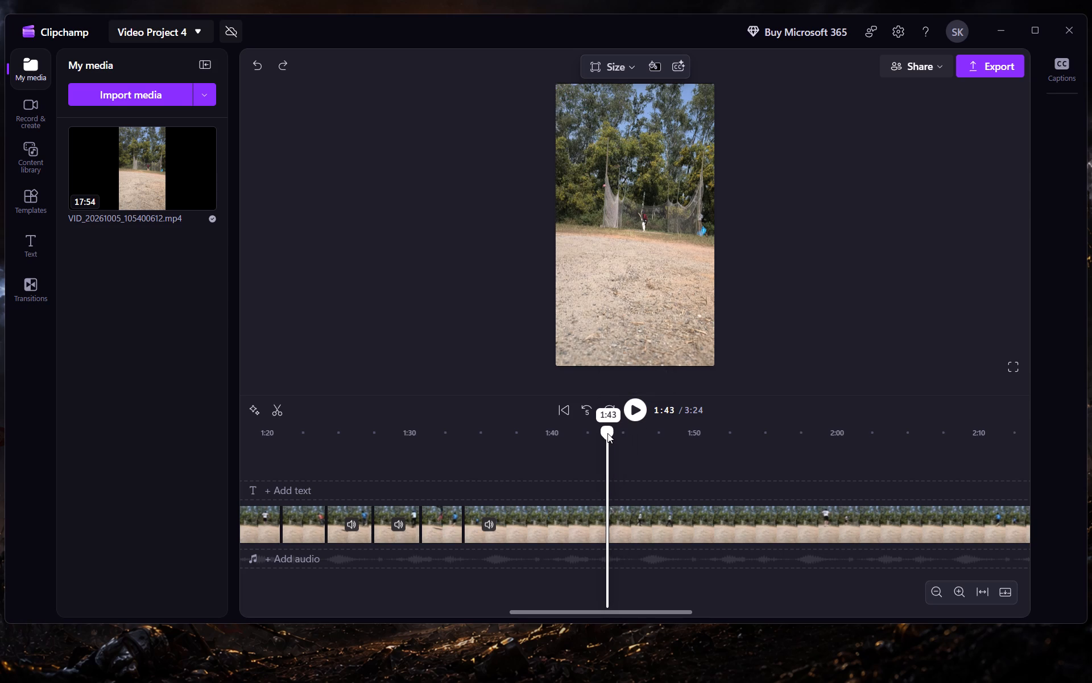
pyautogui.moveTo(607, 433); pyautogui.dragTo(589, 435)
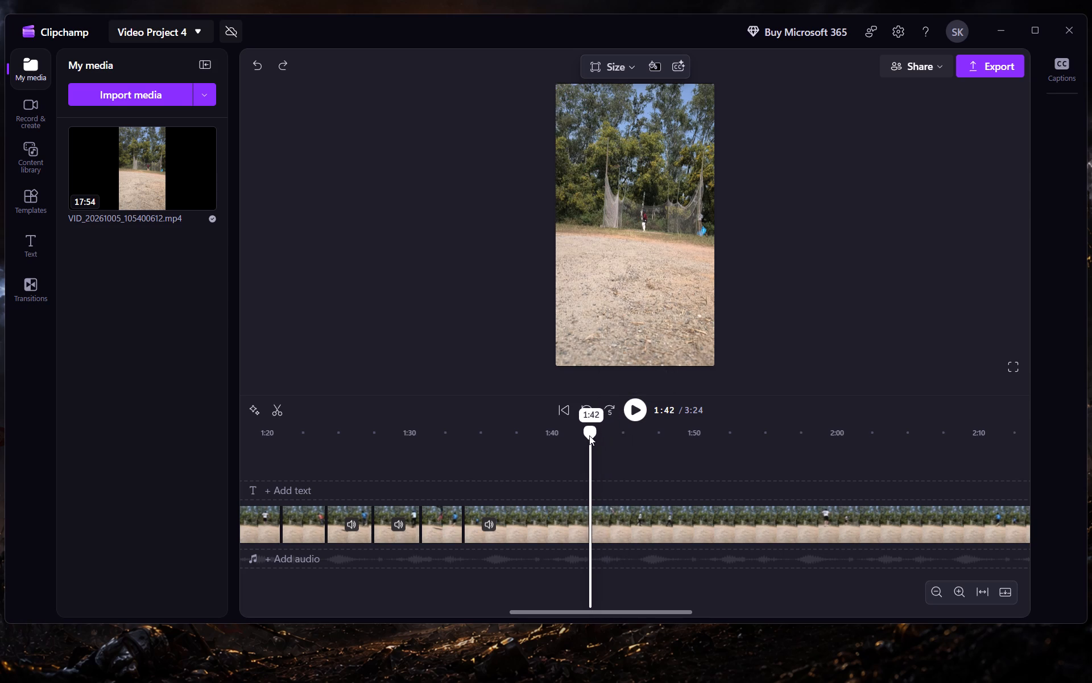
pyautogui.moveTo(589, 435); pyautogui.dragTo(580, 437)
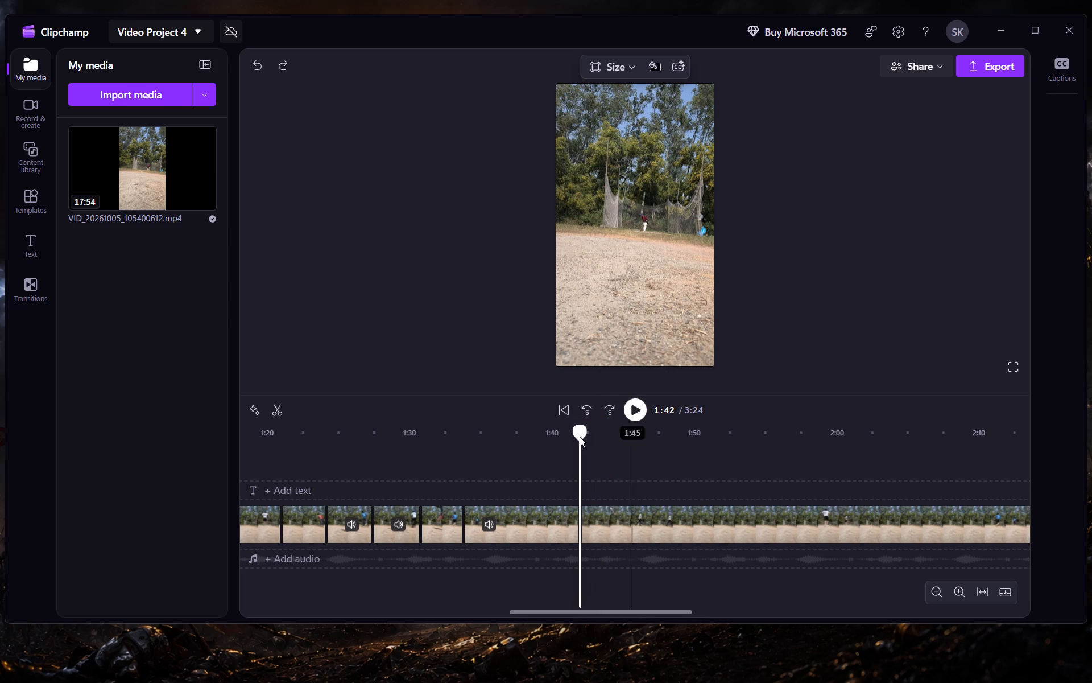
pyautogui.click(271, 412)
pyautogui.rightClick(538, 522)
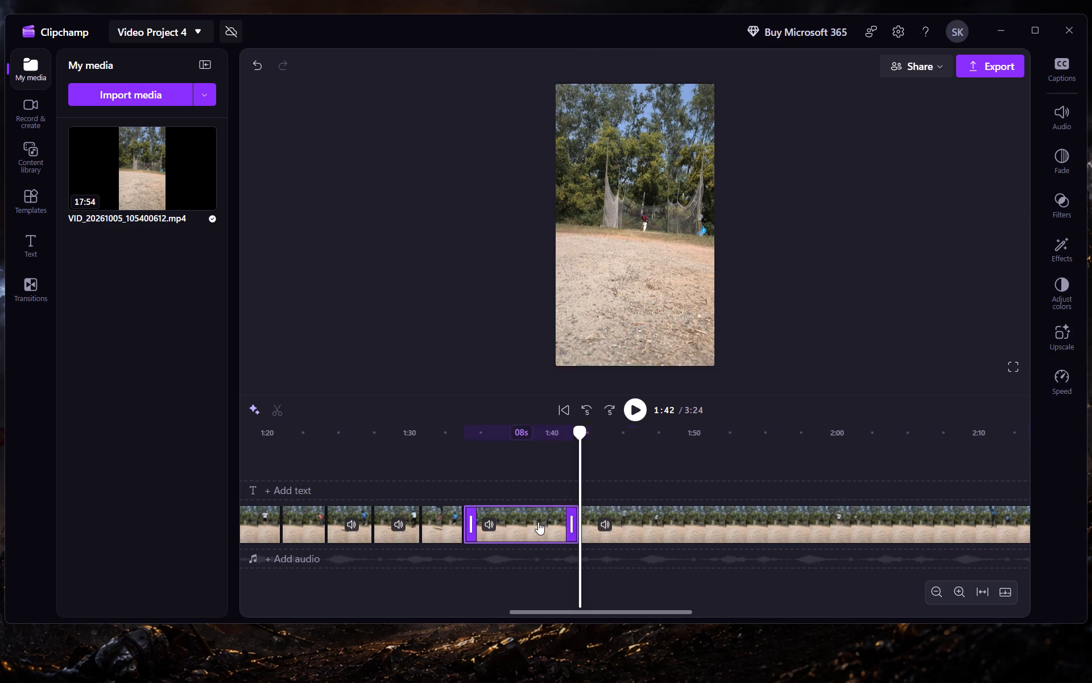
pyautogui.click(571, 287)
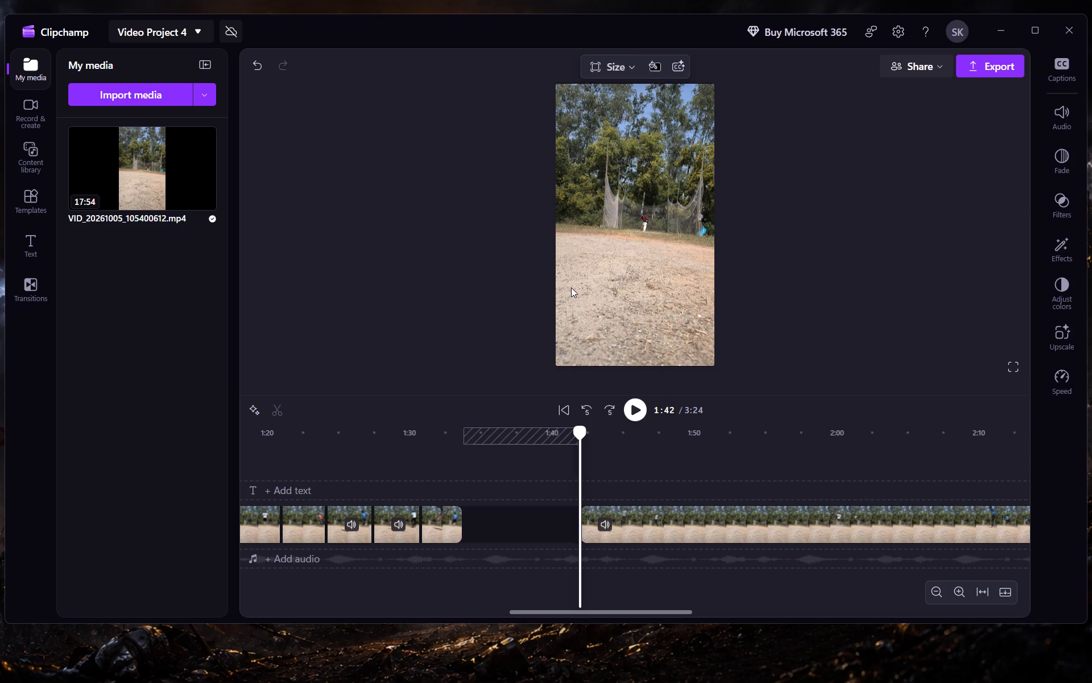
pyautogui.click(516, 520)
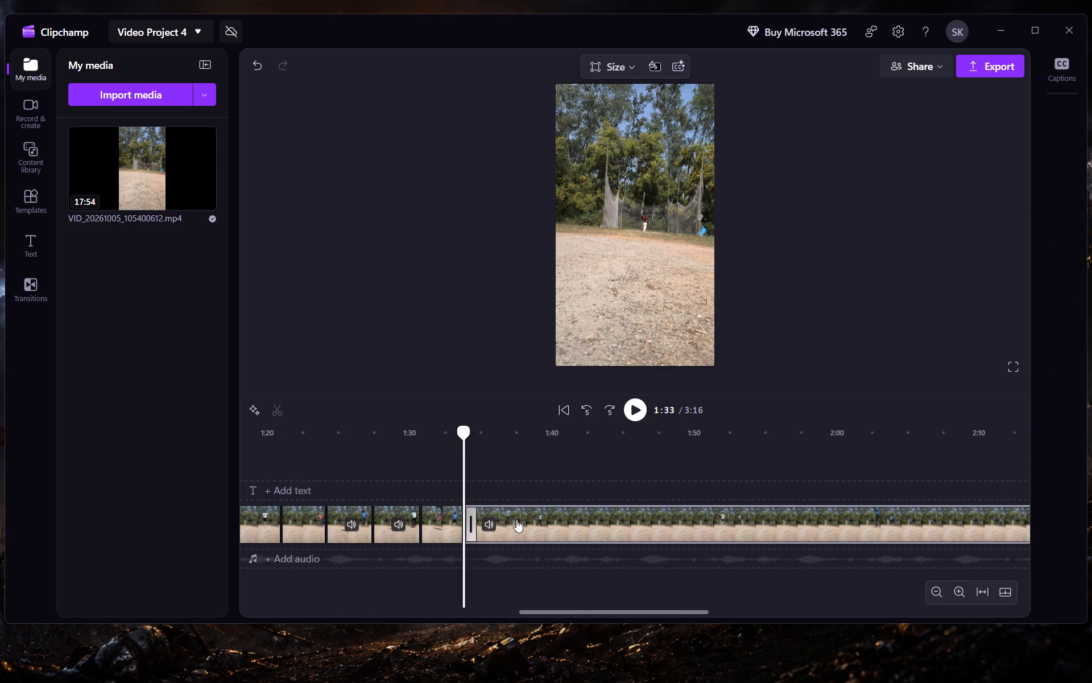
# Play the start of the light-shirted bowler's clip, trim about a second off its beginning, and close the gap.
pyautogui.click(631, 417)
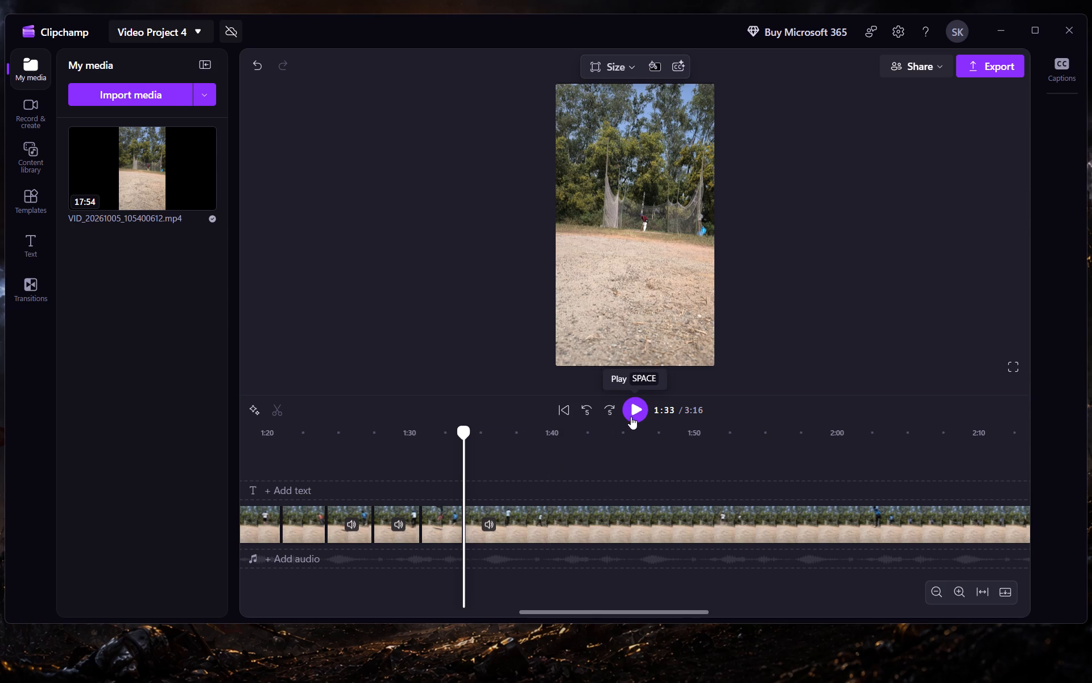
pyautogui.click(631, 417)
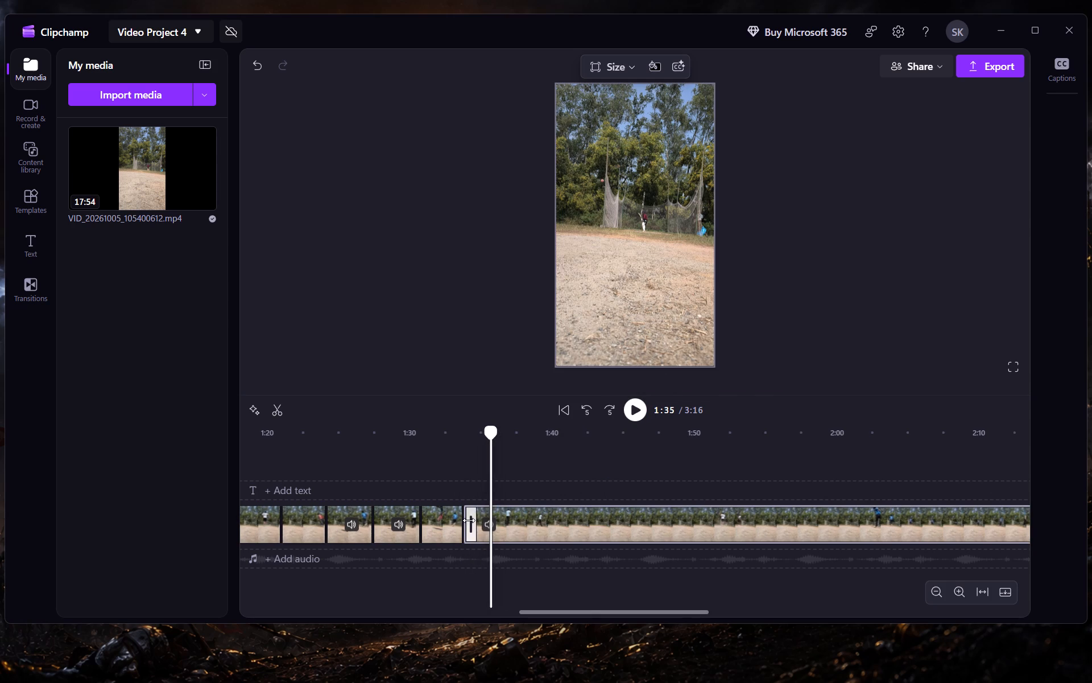
pyautogui.moveTo(469, 520); pyautogui.dragTo(480, 521)
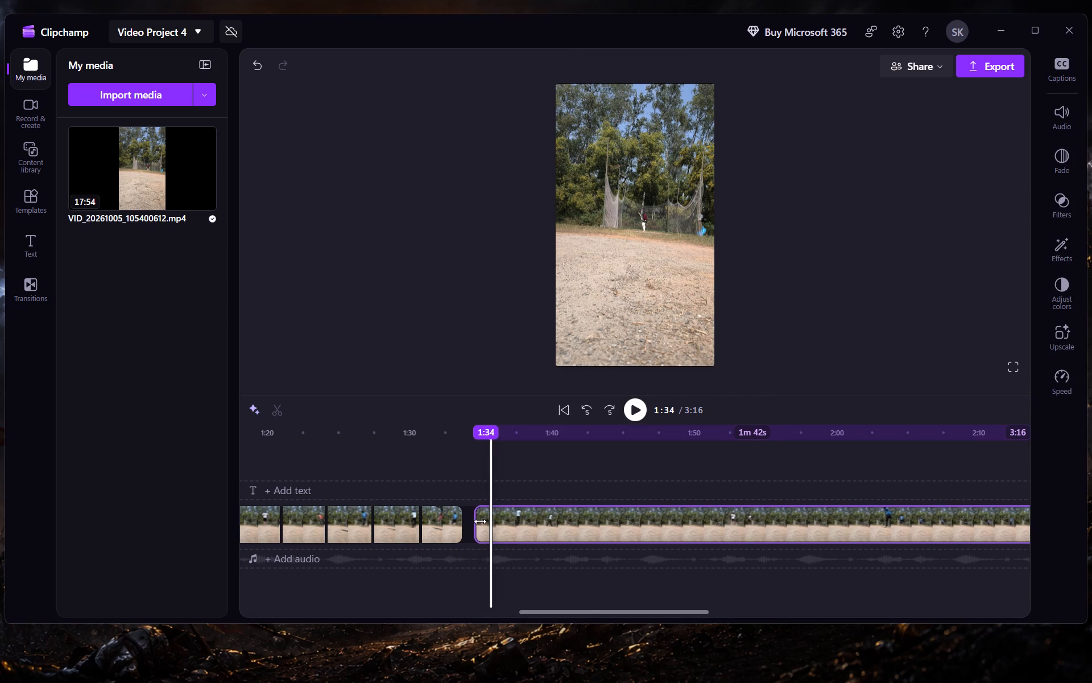
pyautogui.moveTo(480, 521); pyautogui.dragTo(481, 520)
pyautogui.click(467, 520)
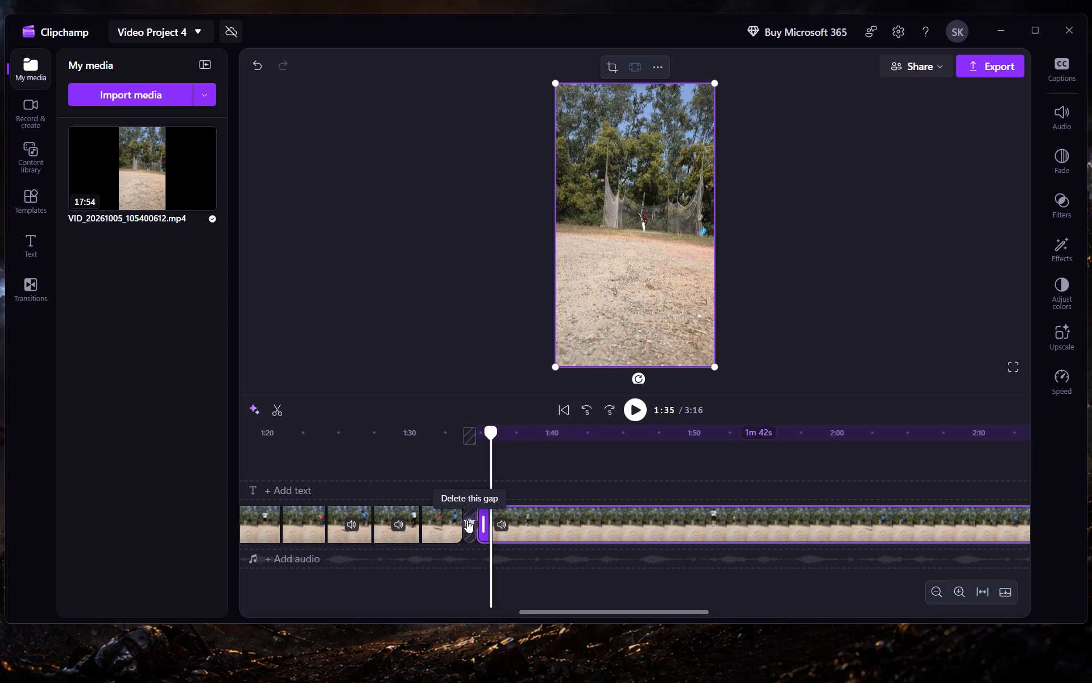
# Replay the transition from 1:32, trim about half a second more off the light-shirted bowler's clip beginning, and close the gap.
pyautogui.moveTo(478, 431); pyautogui.dragTo(446, 443)
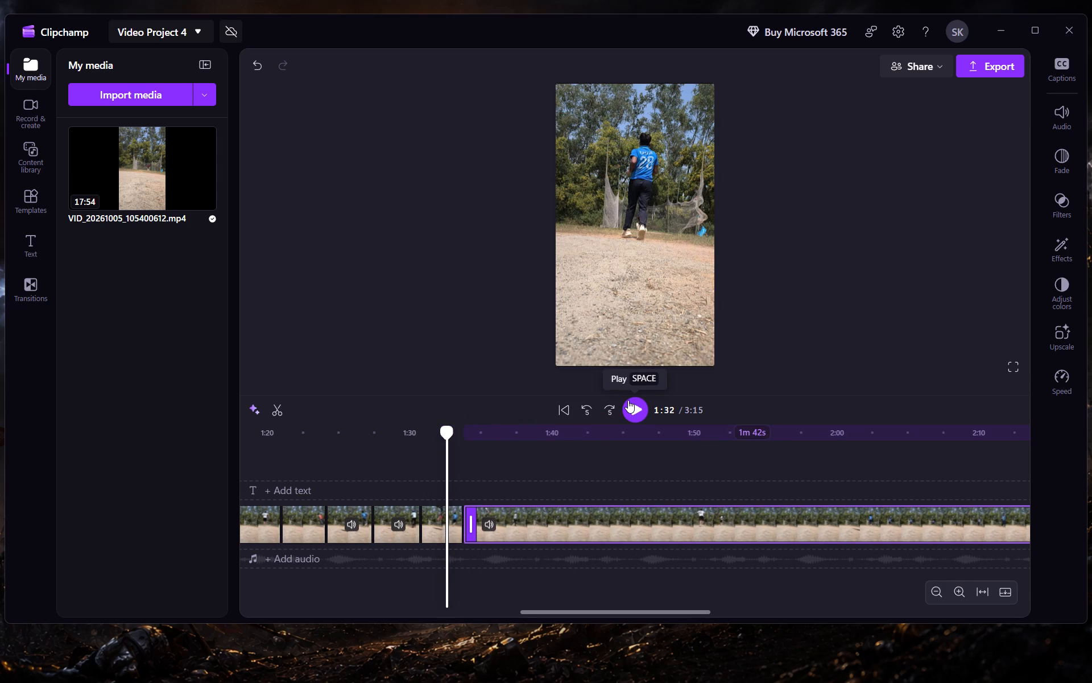
pyautogui.click(628, 400)
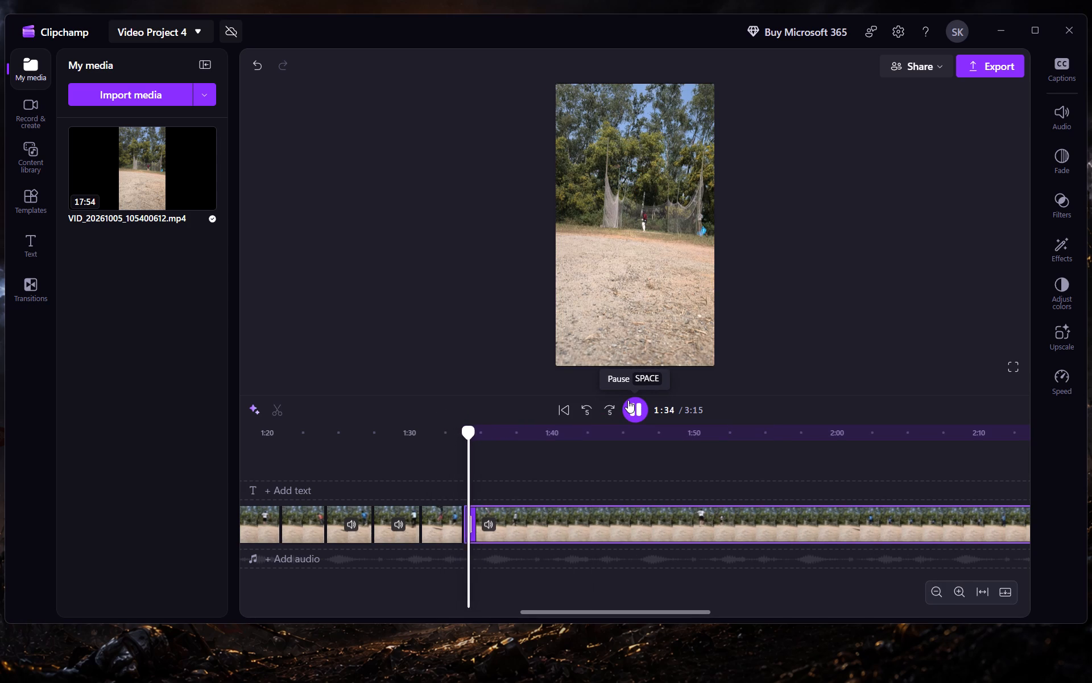
pyautogui.click(628, 400)
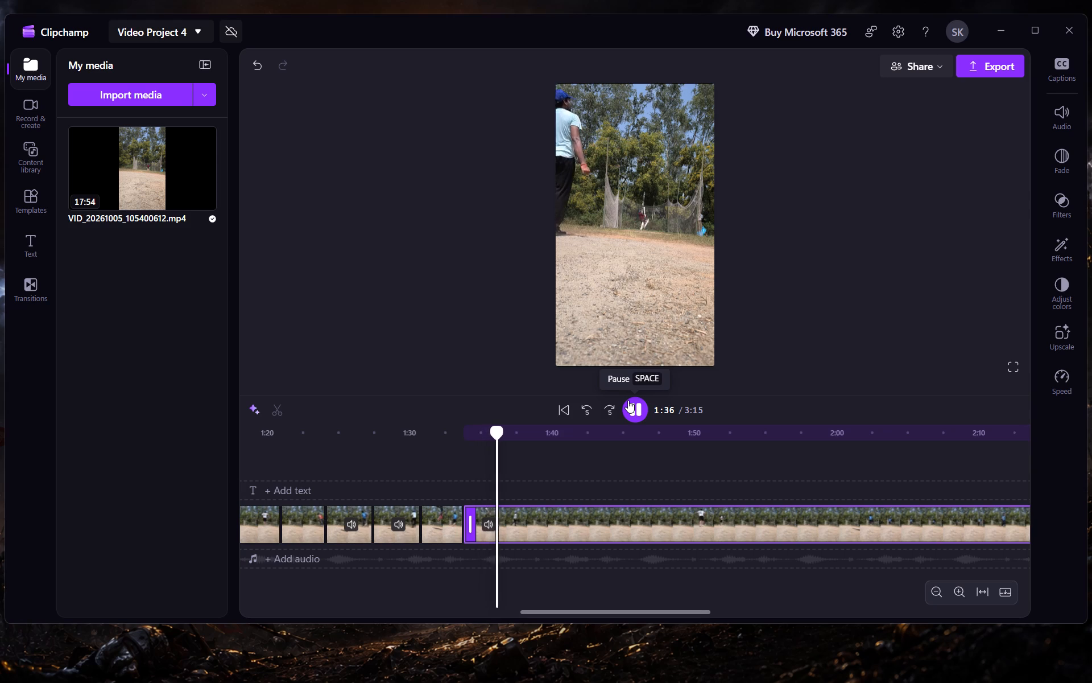
pyautogui.click(628, 400)
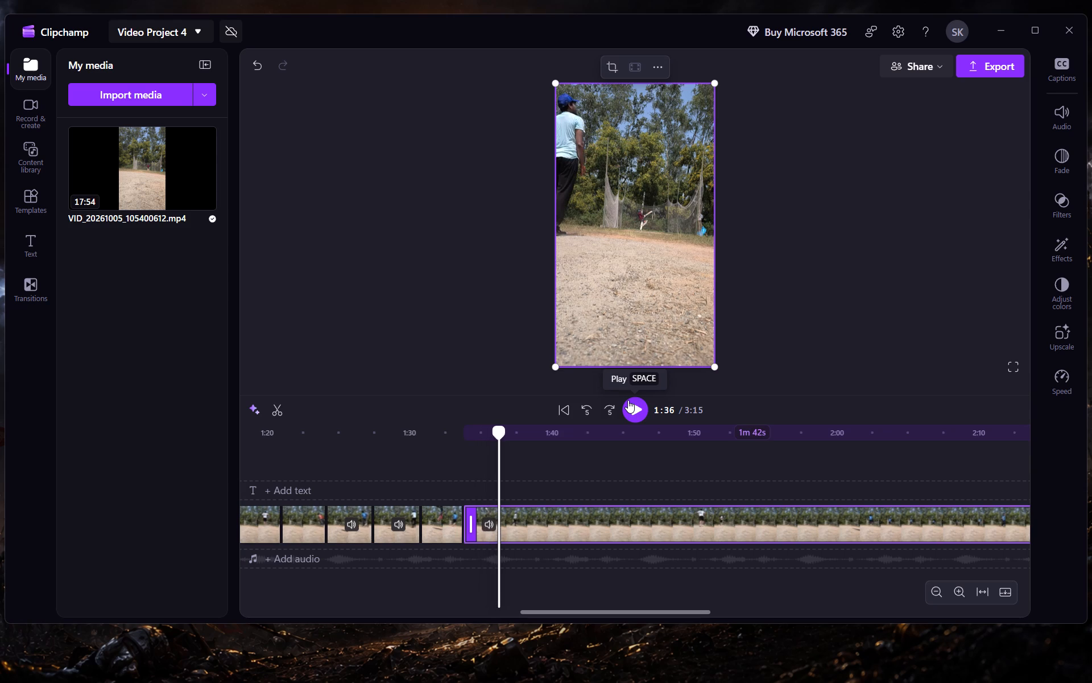
pyautogui.click(628, 400)
pyautogui.click(628, 400)
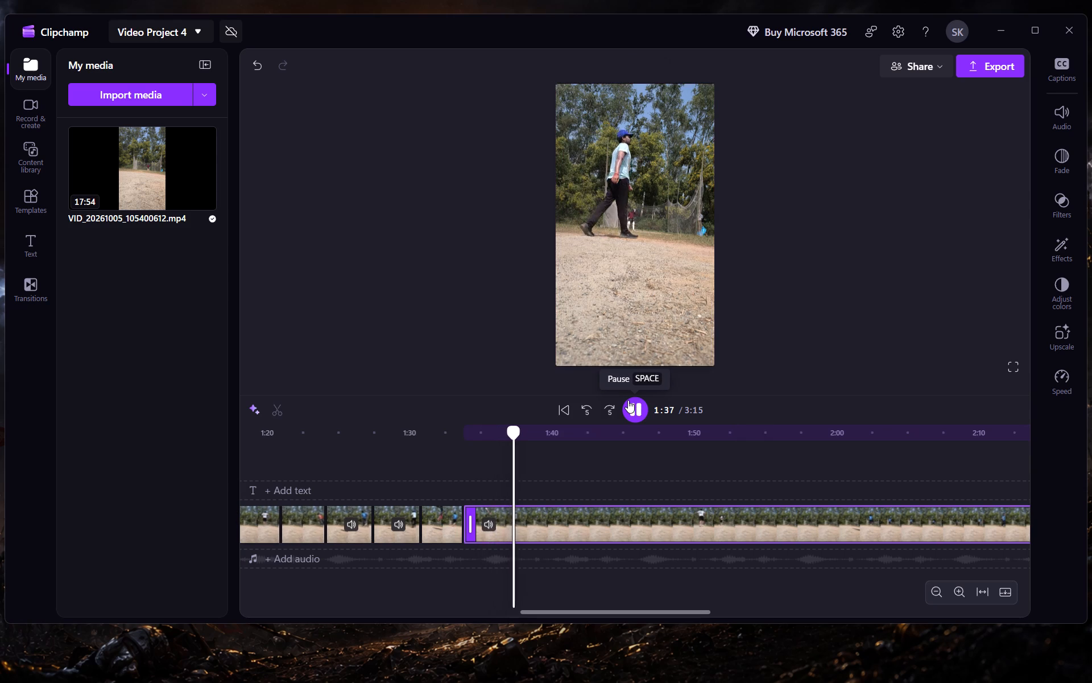
pyautogui.click(628, 400)
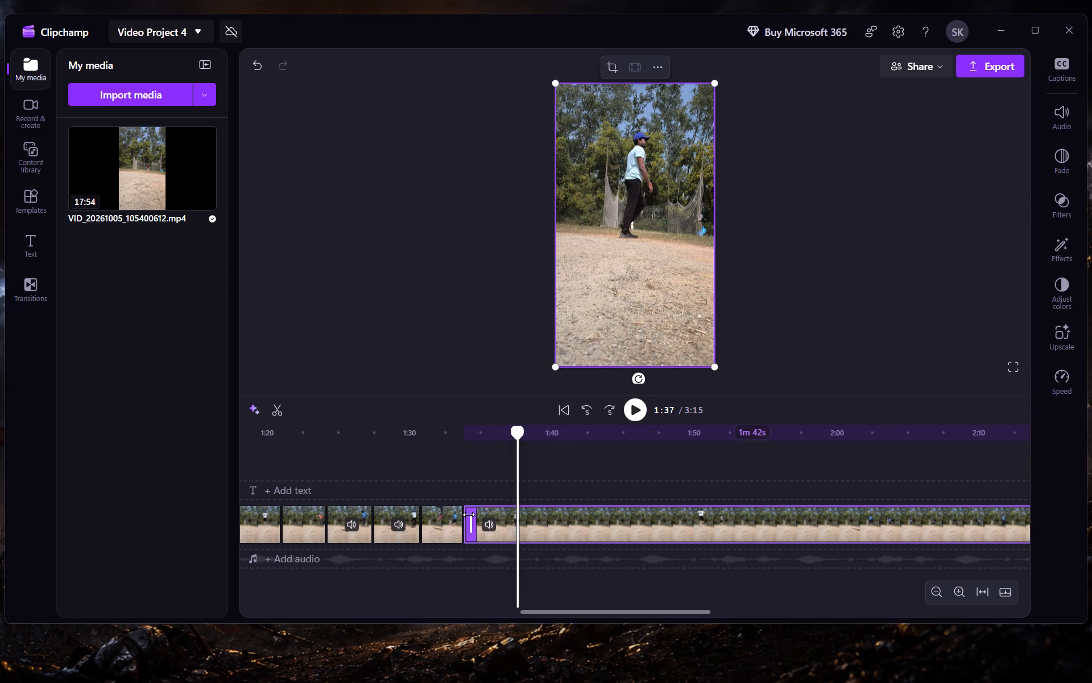
pyautogui.moveTo(469, 515); pyautogui.dragTo(475, 516)
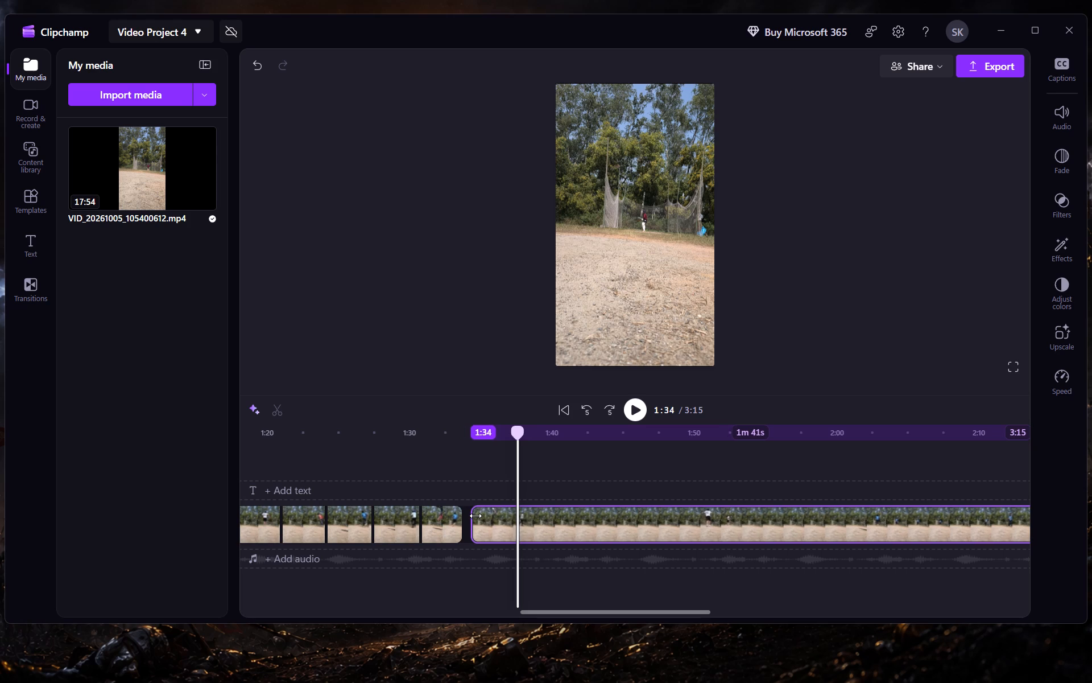
pyautogui.moveTo(475, 516); pyautogui.dragTo(475, 517)
pyautogui.click(468, 520)
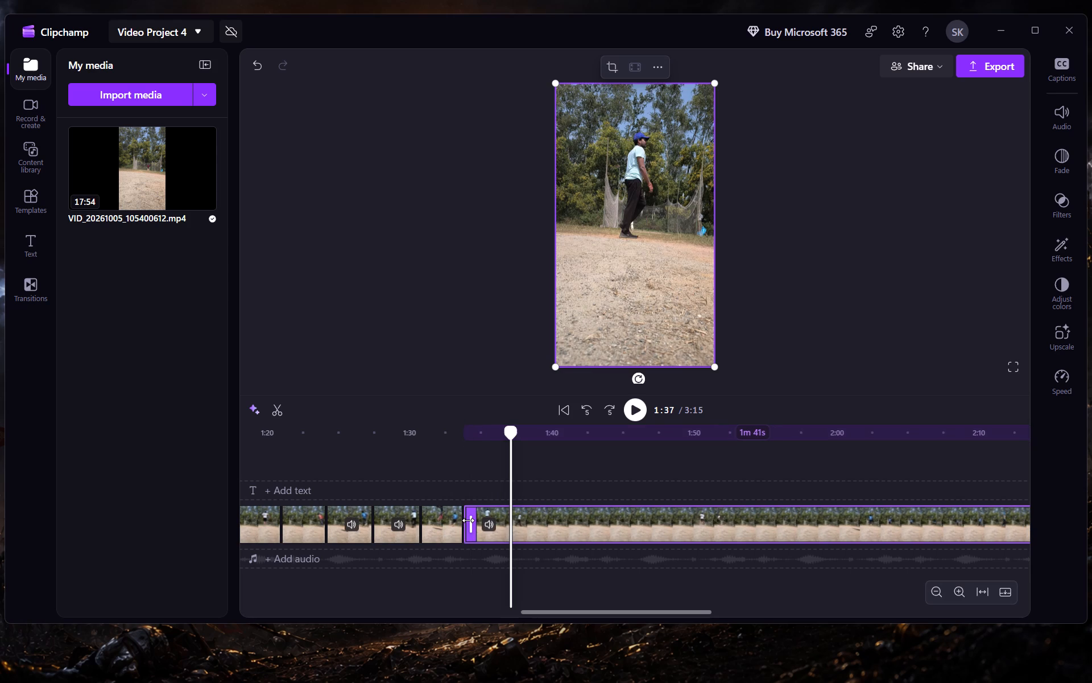
# Split the long clip at 1:37, where the light-shirted bowler stands before the nets, and replay from 1:31.
pyautogui.click(282, 410)
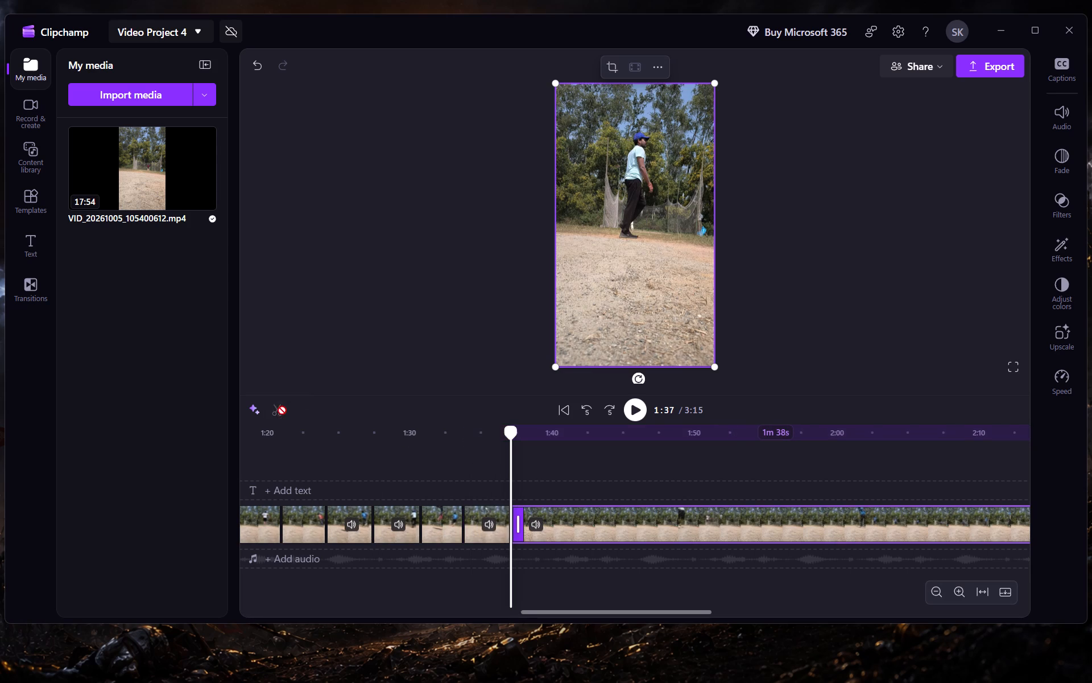
pyautogui.moveTo(511, 433); pyautogui.dragTo(434, 449)
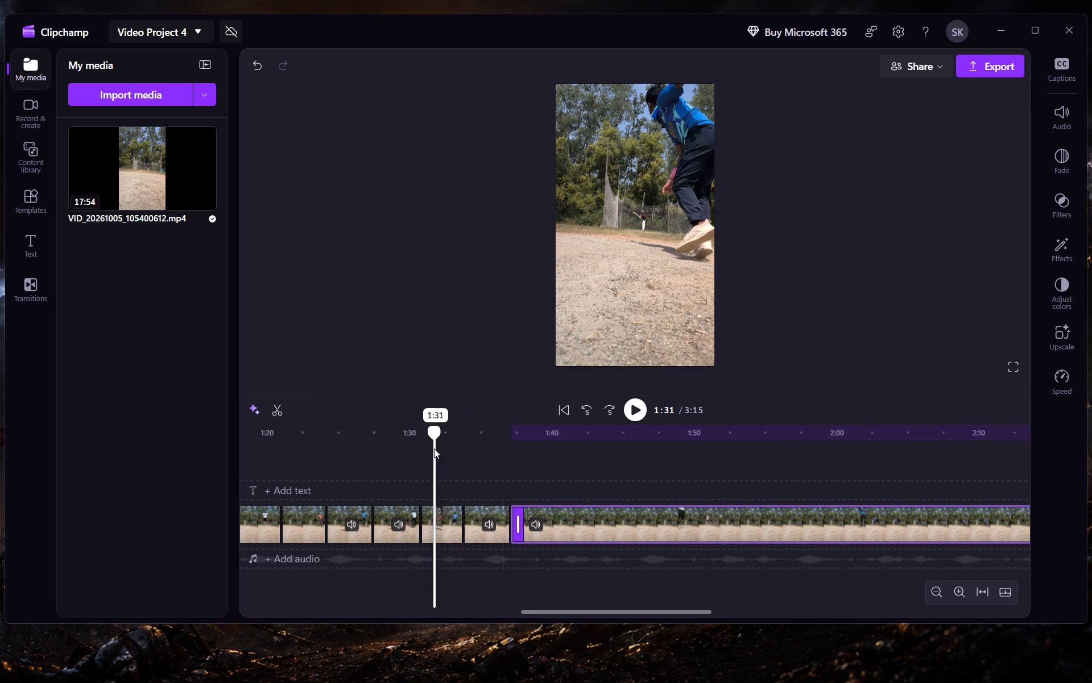
pyautogui.click(632, 410)
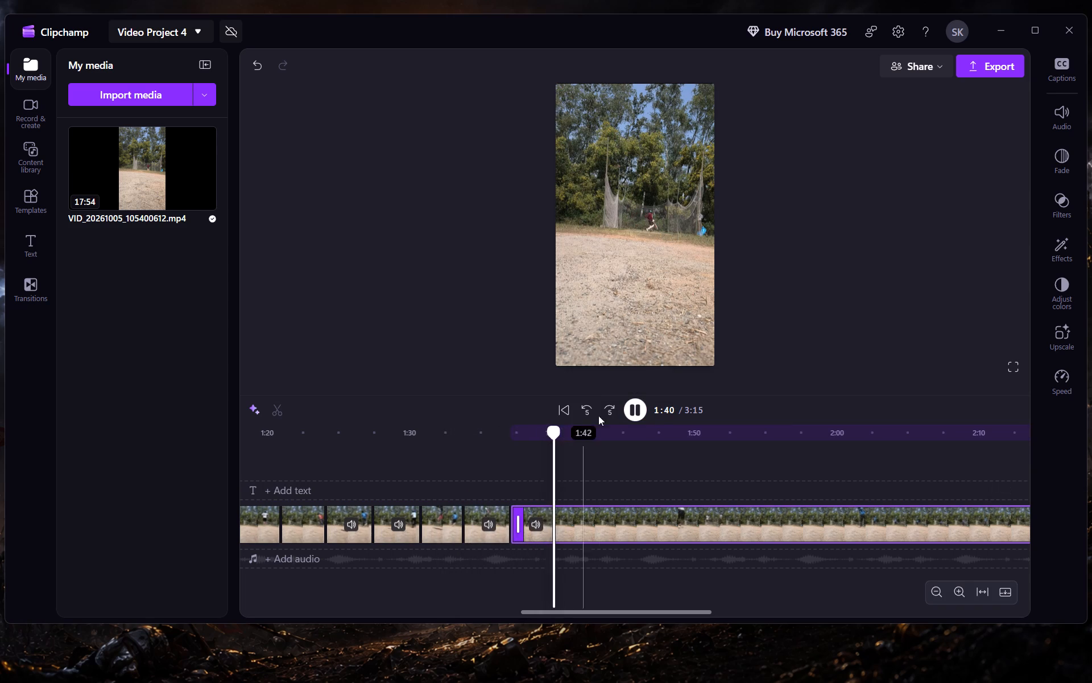
# Cut out the idle stretch from 1:37 to 1:48, splitting just before the white-shirted bowler enters, and close the gap.
pyautogui.click(606, 410)
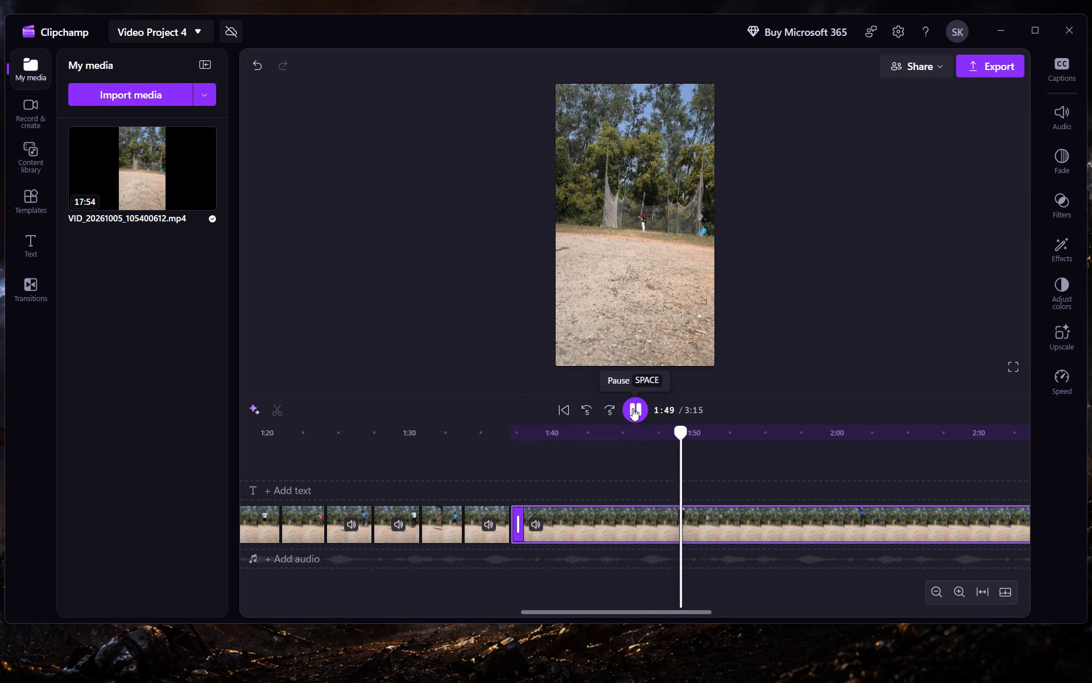
pyautogui.click(632, 408)
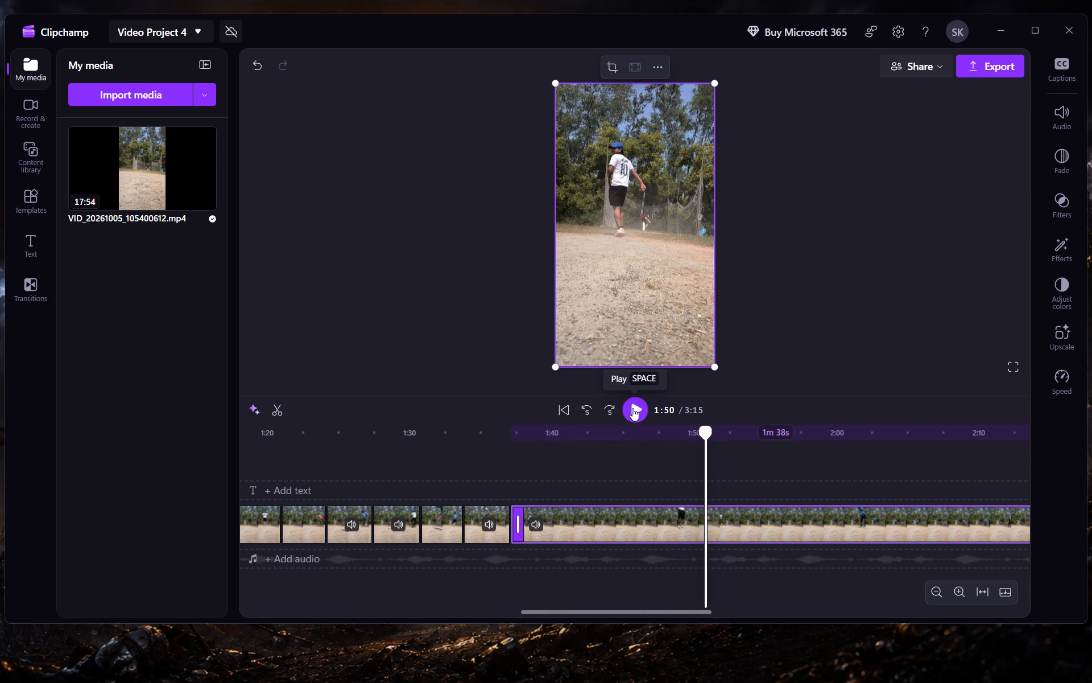
pyautogui.moveTo(701, 429); pyautogui.dragTo(677, 430)
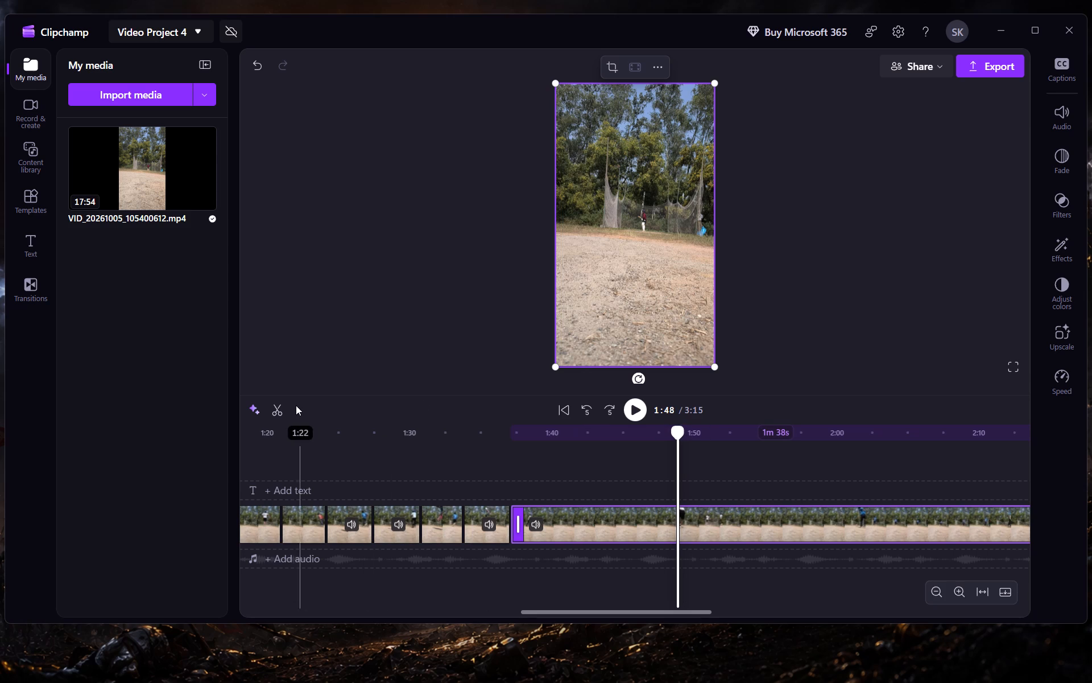
pyautogui.click(279, 409)
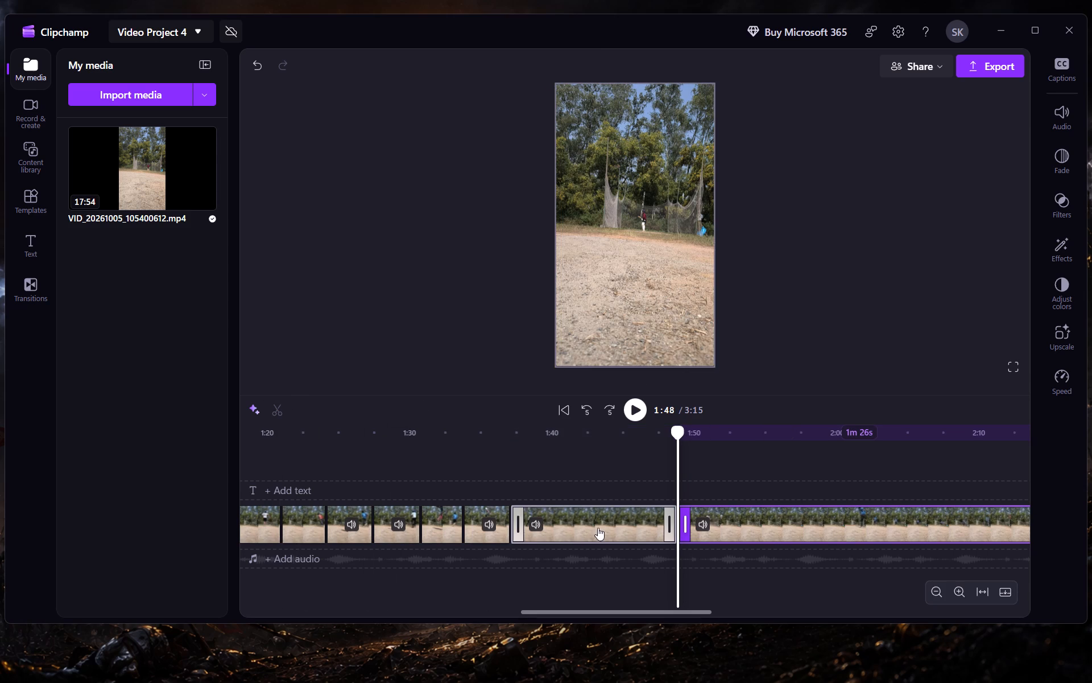
pyautogui.rightClick(611, 520)
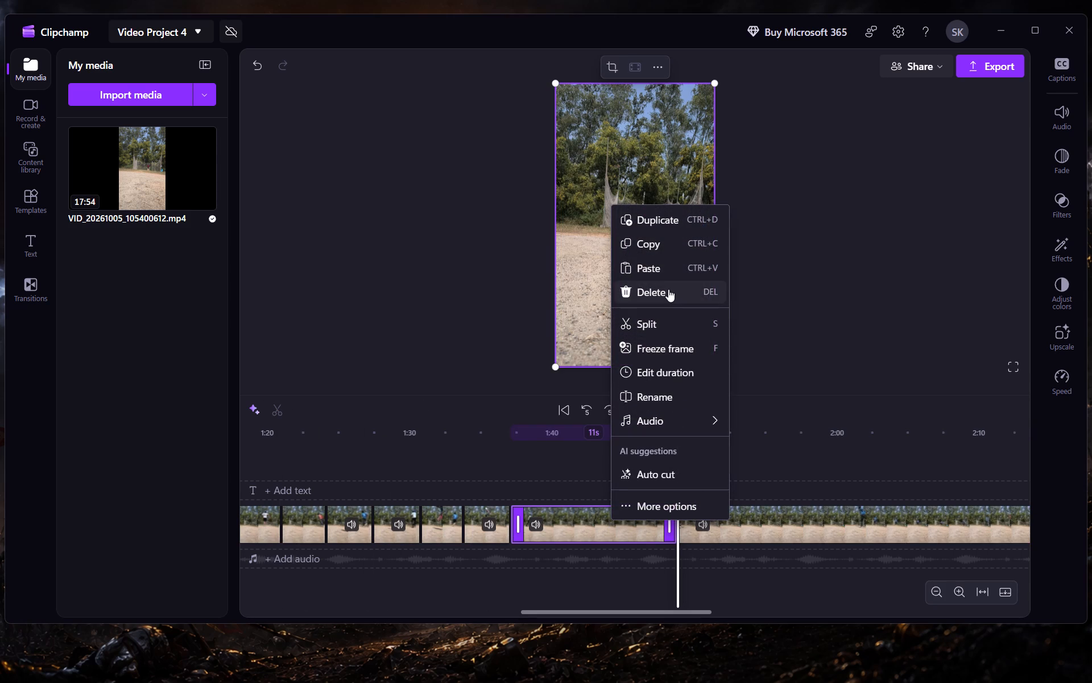
pyautogui.click(668, 289)
pyautogui.click(592, 517)
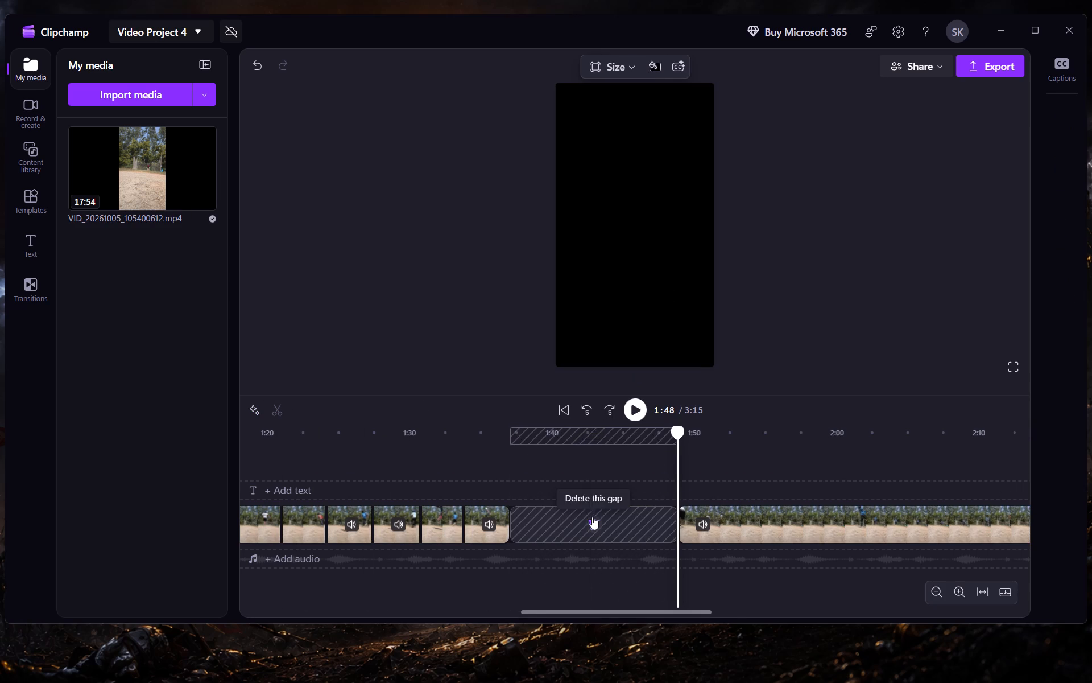
# Play through the white-shirted bowler's delivery and split the long clip at 1:39, as he moves away.
pyautogui.click(630, 405)
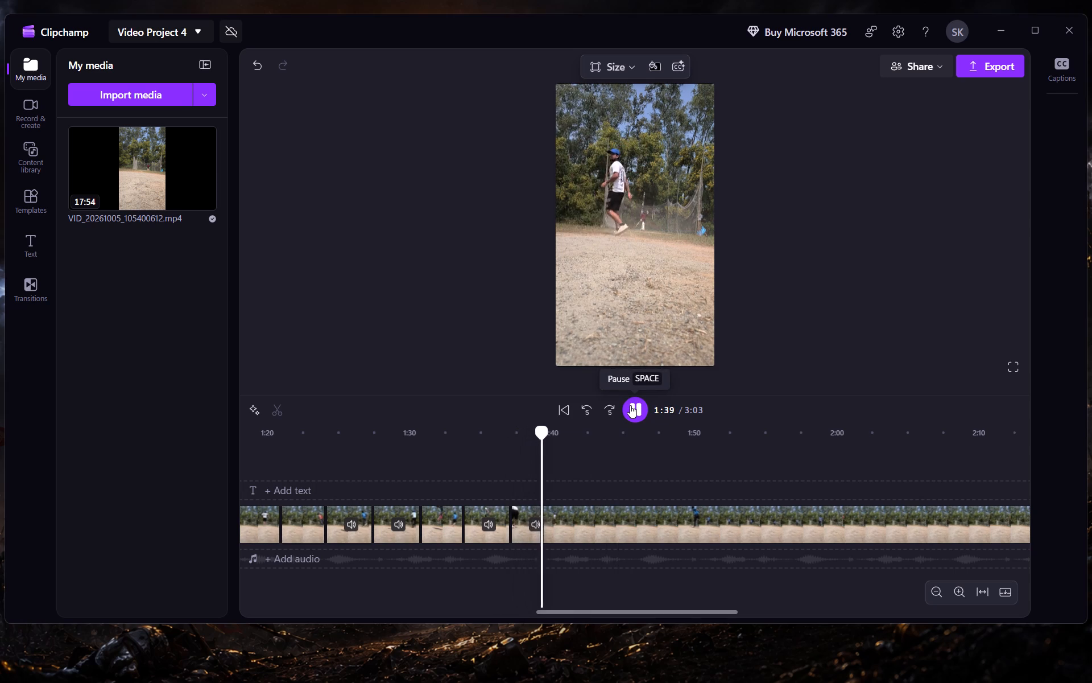
pyautogui.click(630, 405)
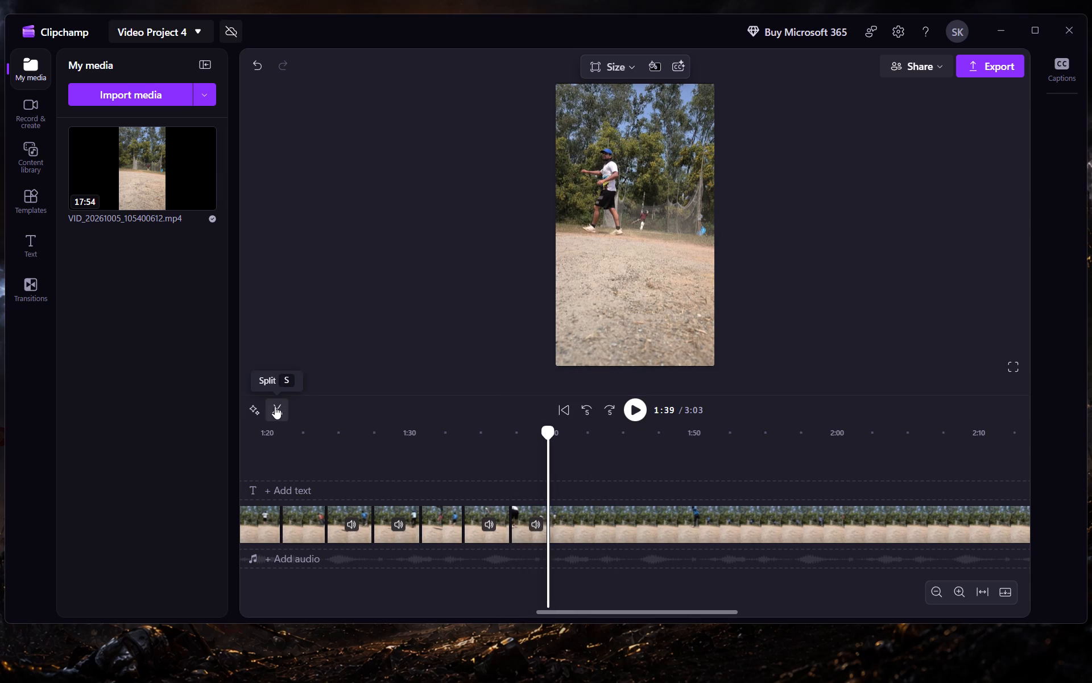
pyautogui.click(276, 406)
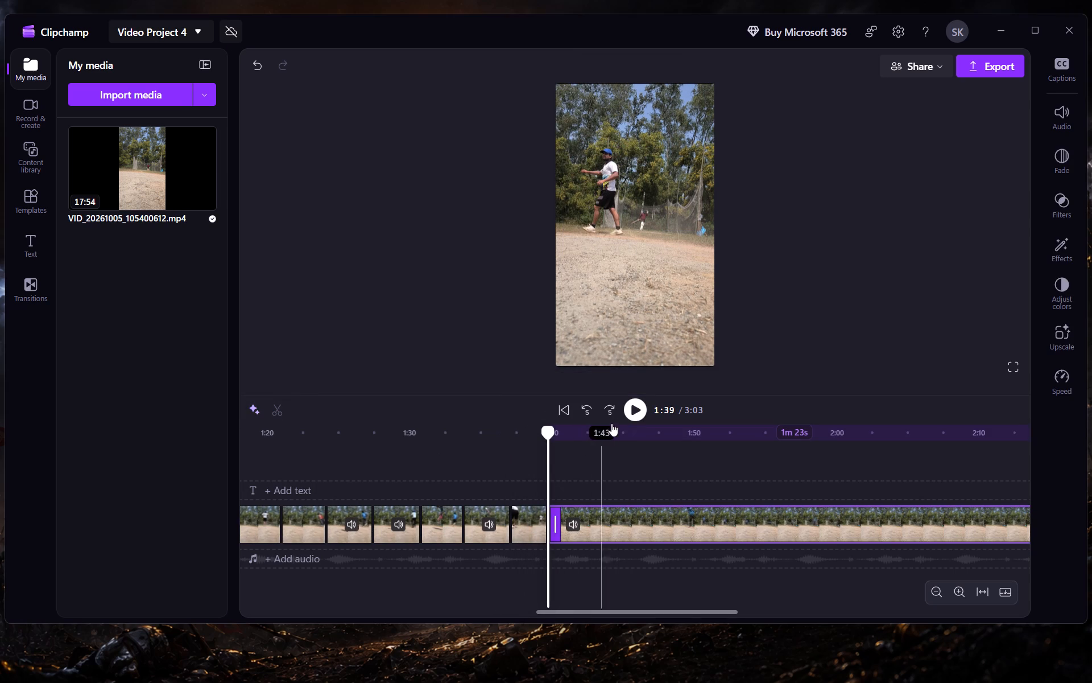
# Play and skip through the long clip from 1:39 to find the orange-shirted bowler's run-up, pausing at 2:44.
pyautogui.click(632, 399)
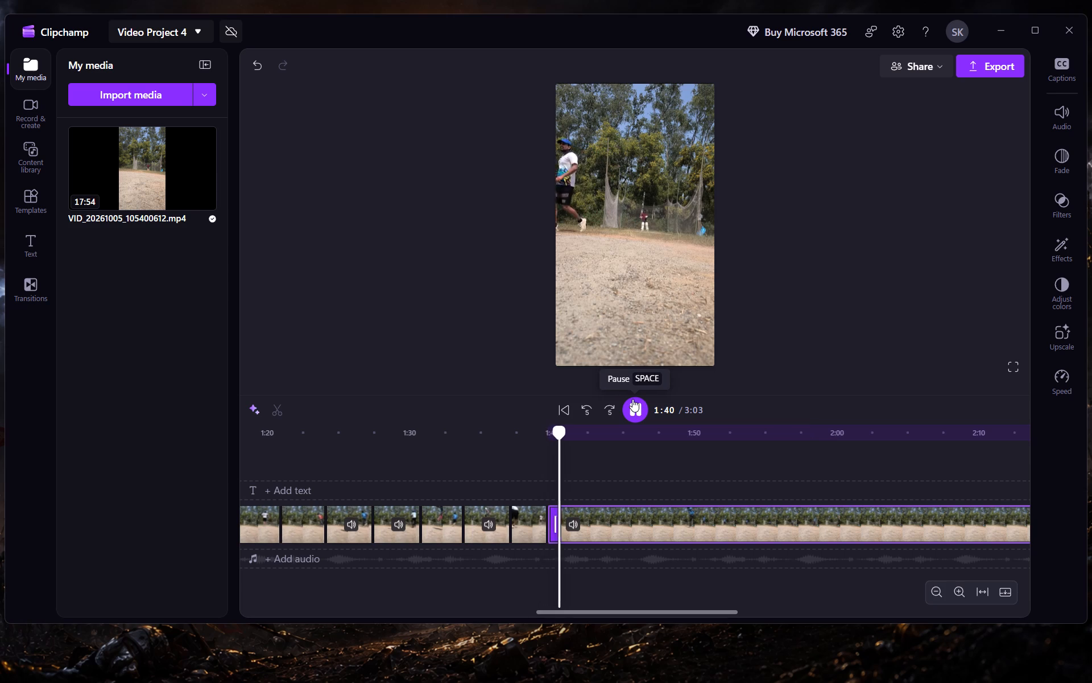
pyautogui.click(615, 409)
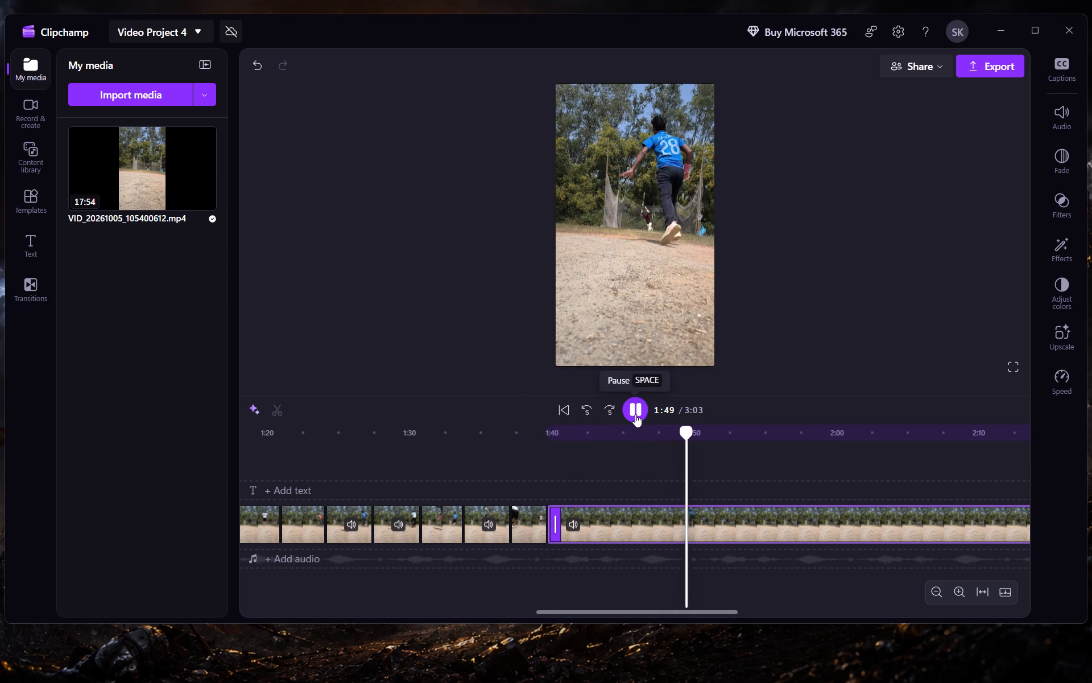
pyautogui.click(635, 414)
pyautogui.click(635, 414)
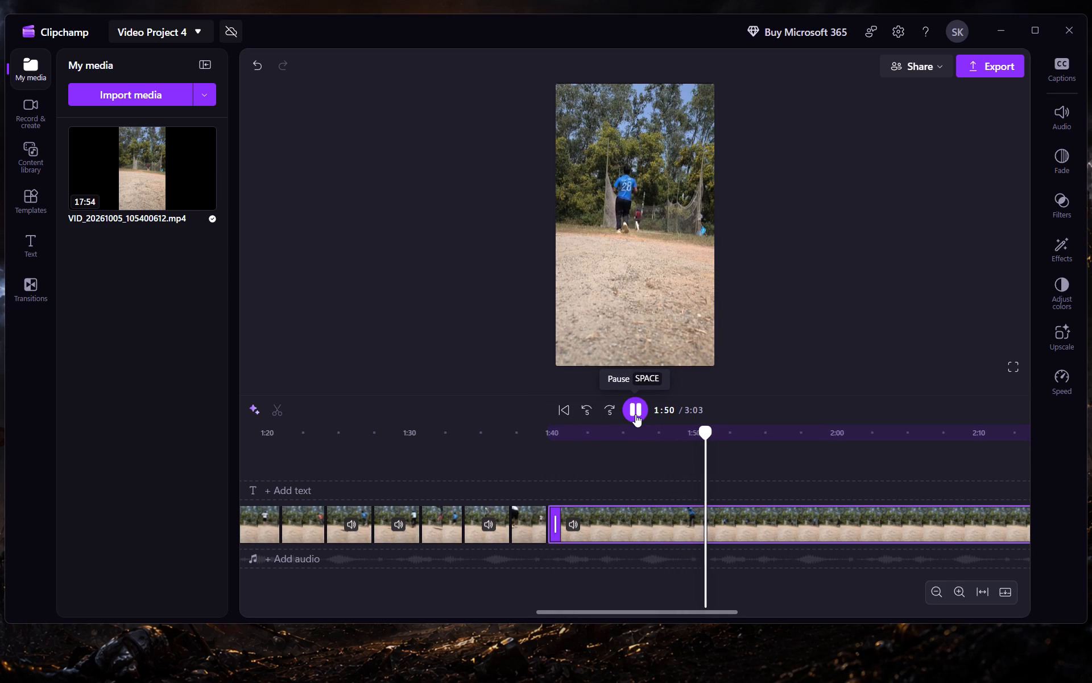
pyautogui.hscroll(-1, 684, 451)
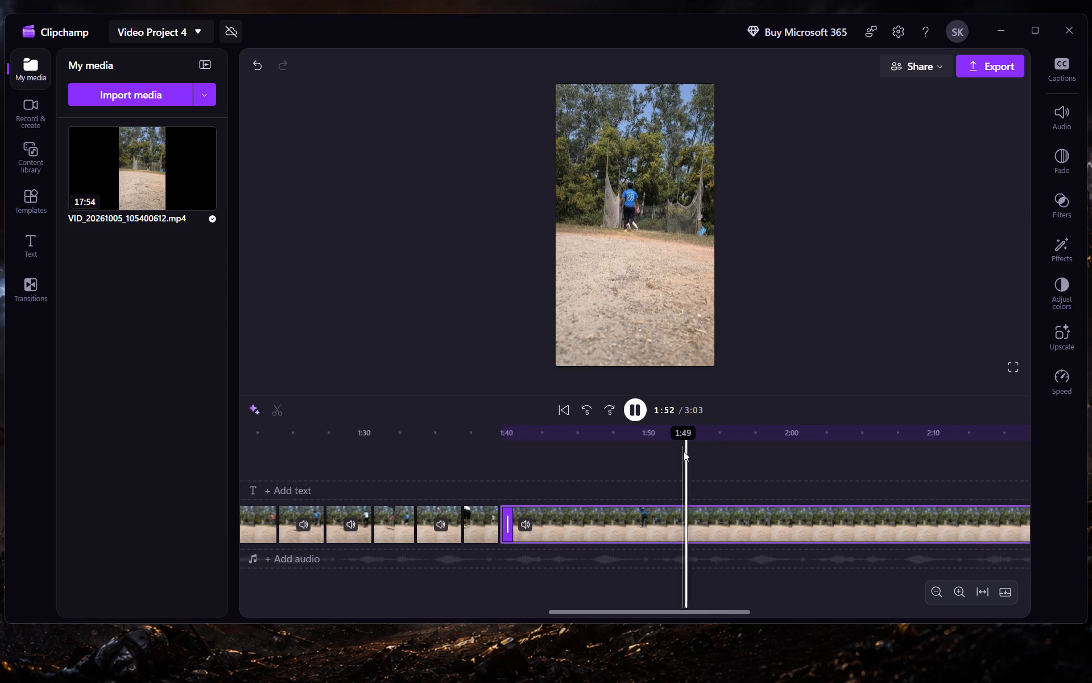
pyautogui.hscroll(-2, 684, 451)
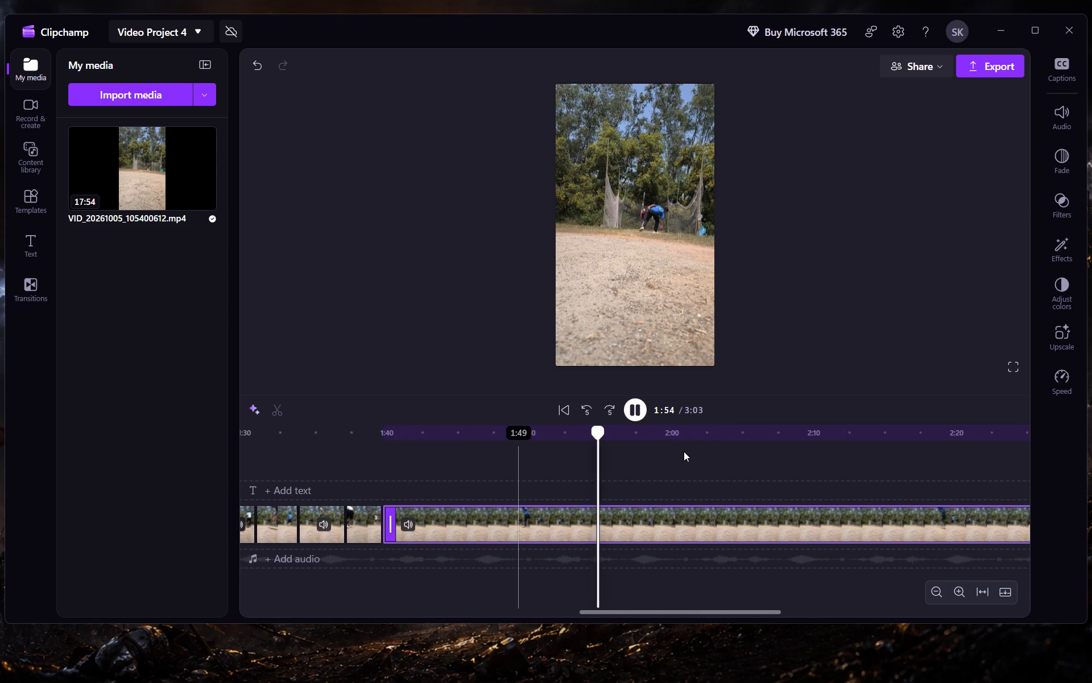
pyautogui.hscroll(-2, 684, 451)
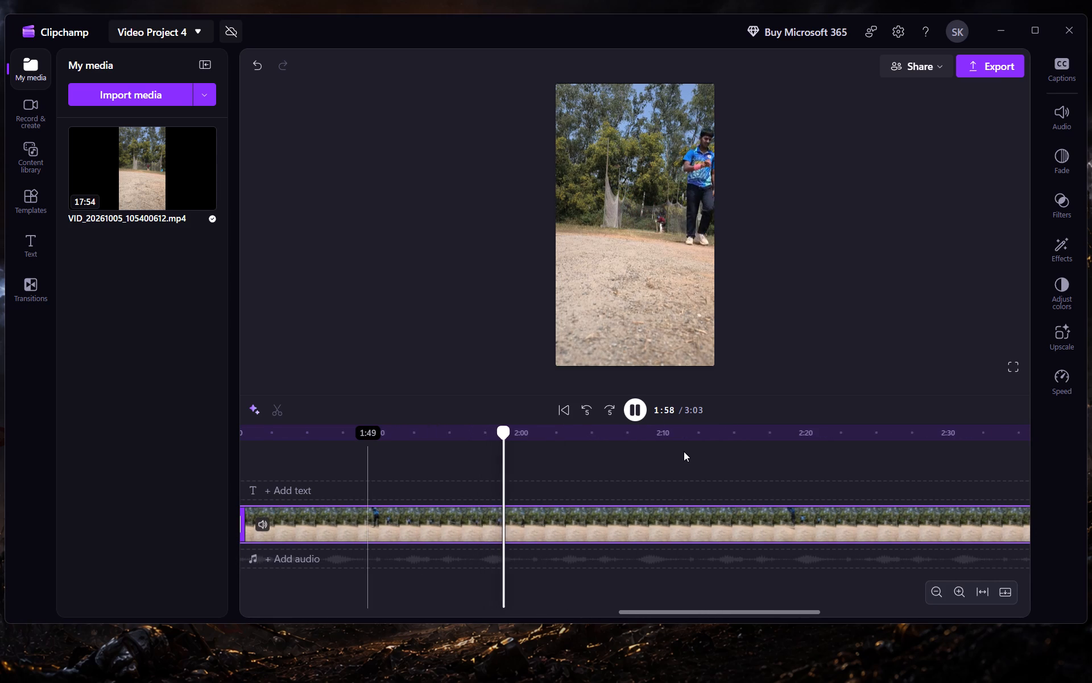
pyautogui.click(608, 415)
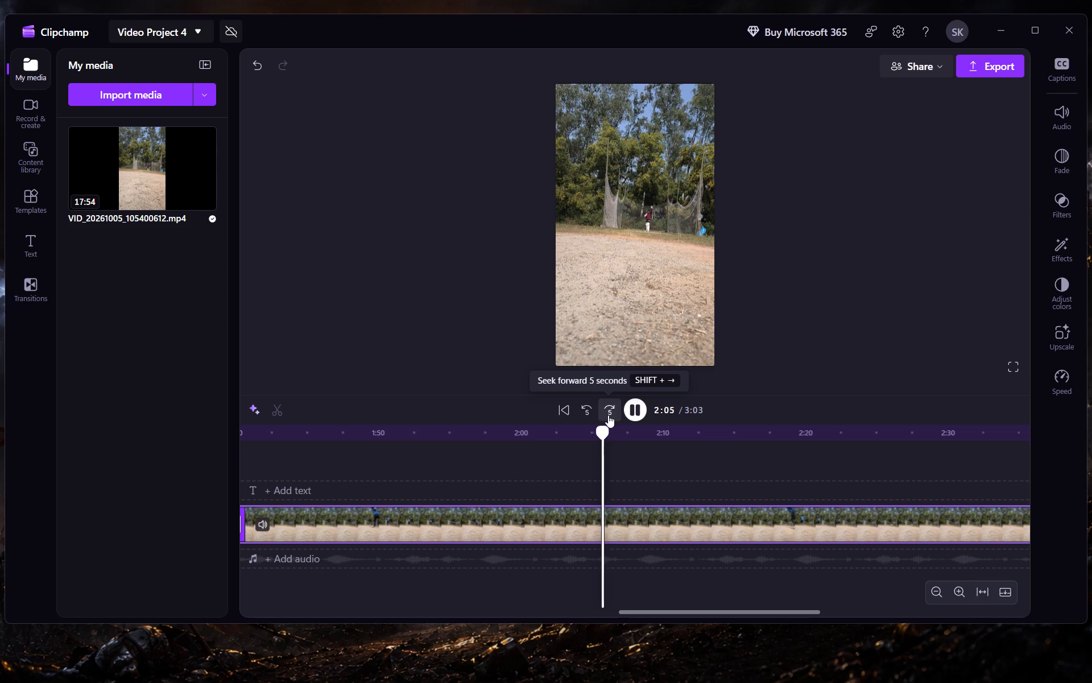
pyautogui.click(608, 415)
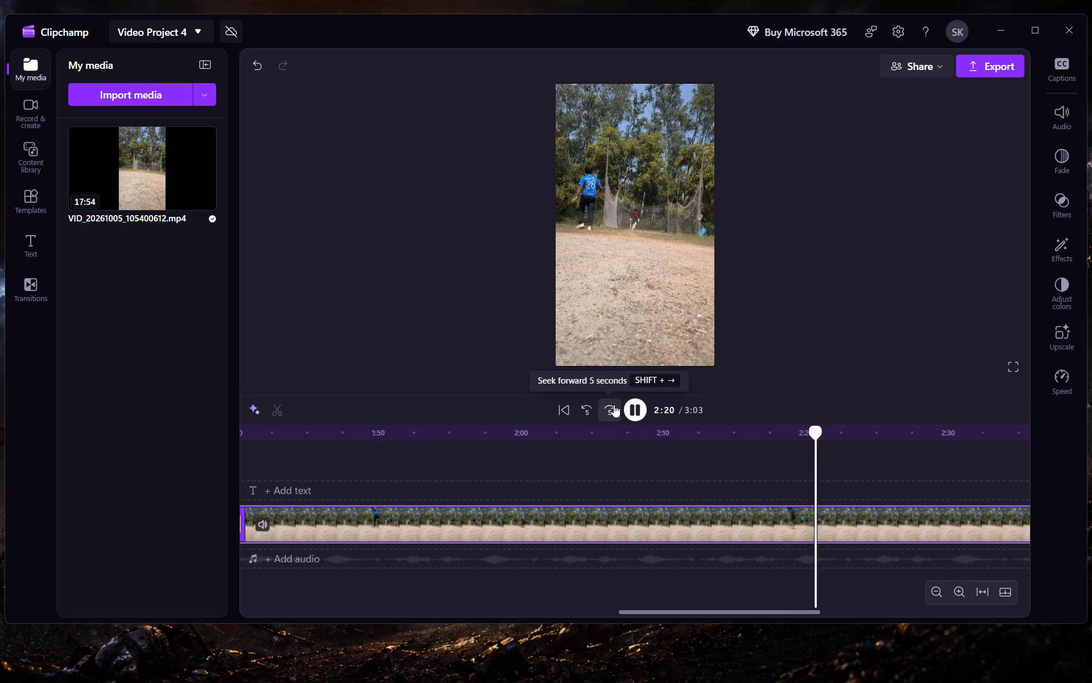
pyautogui.click(614, 405)
pyautogui.click(614, 405)
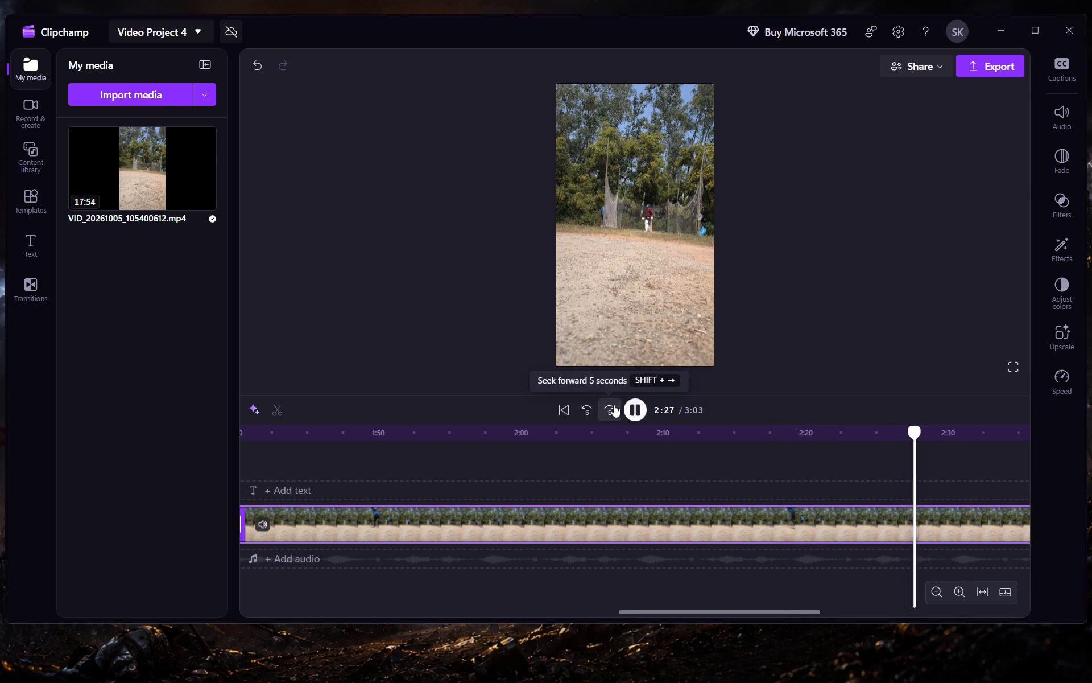
pyautogui.click(614, 405)
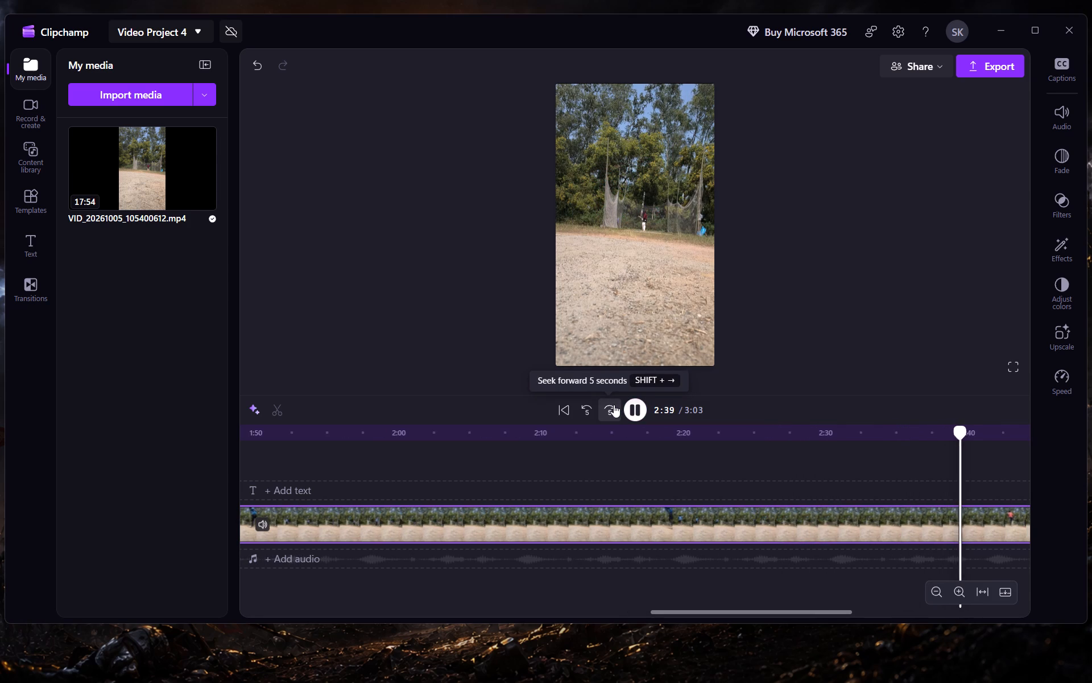
pyautogui.hscroll(-1, 630, 457)
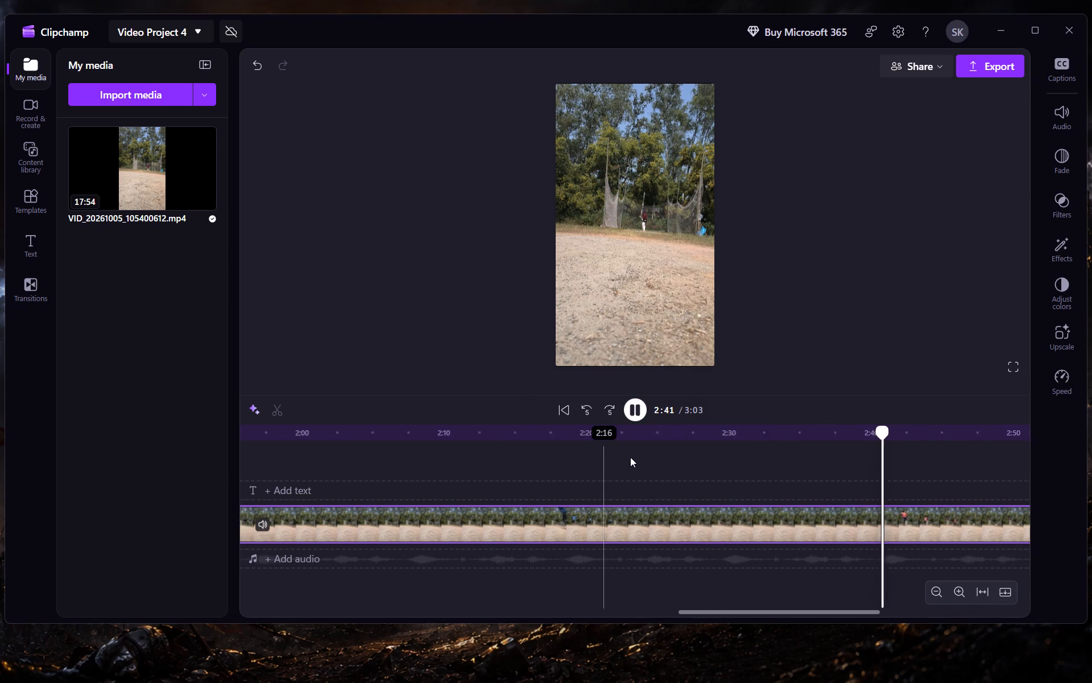
pyautogui.hscroll(-2, 630, 457)
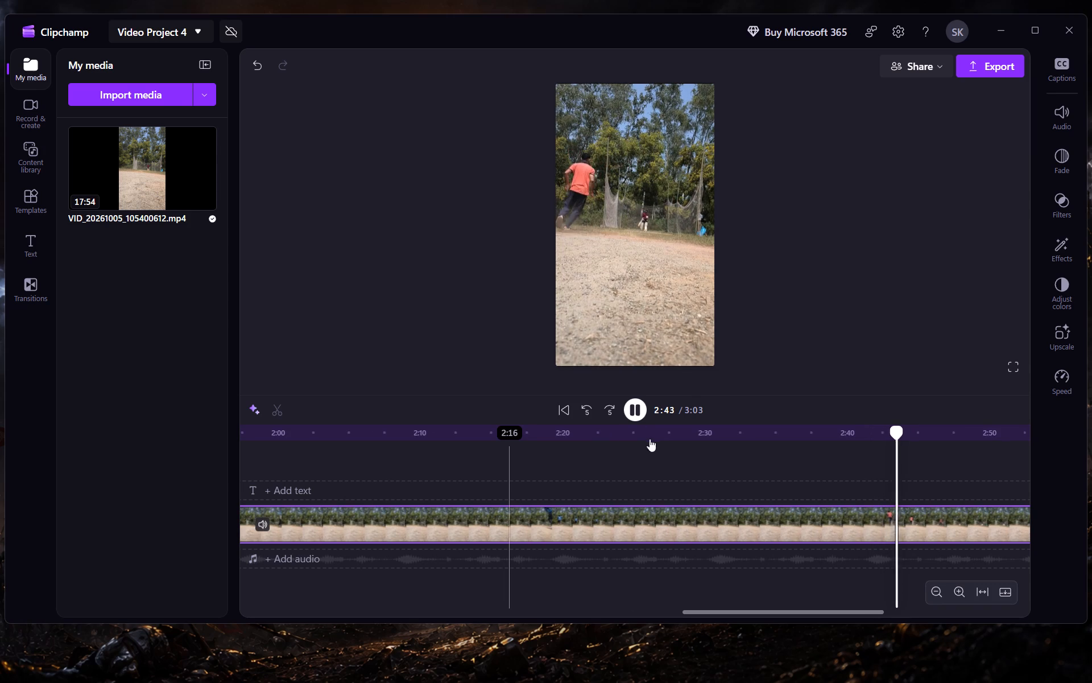
pyautogui.click(635, 404)
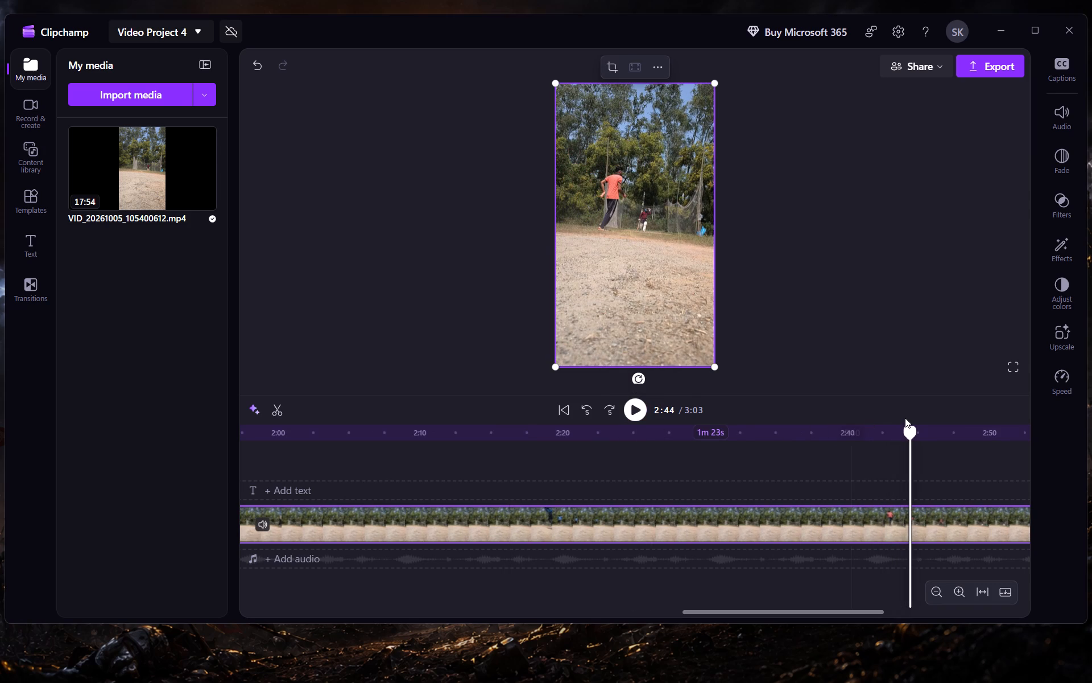
# Cut out the stretch from 1:39 to 2:41, splitting just before the orange-shirted bowler enters, and close the gap.
pyautogui.moveTo(905, 427); pyautogui.dragTo(882, 433)
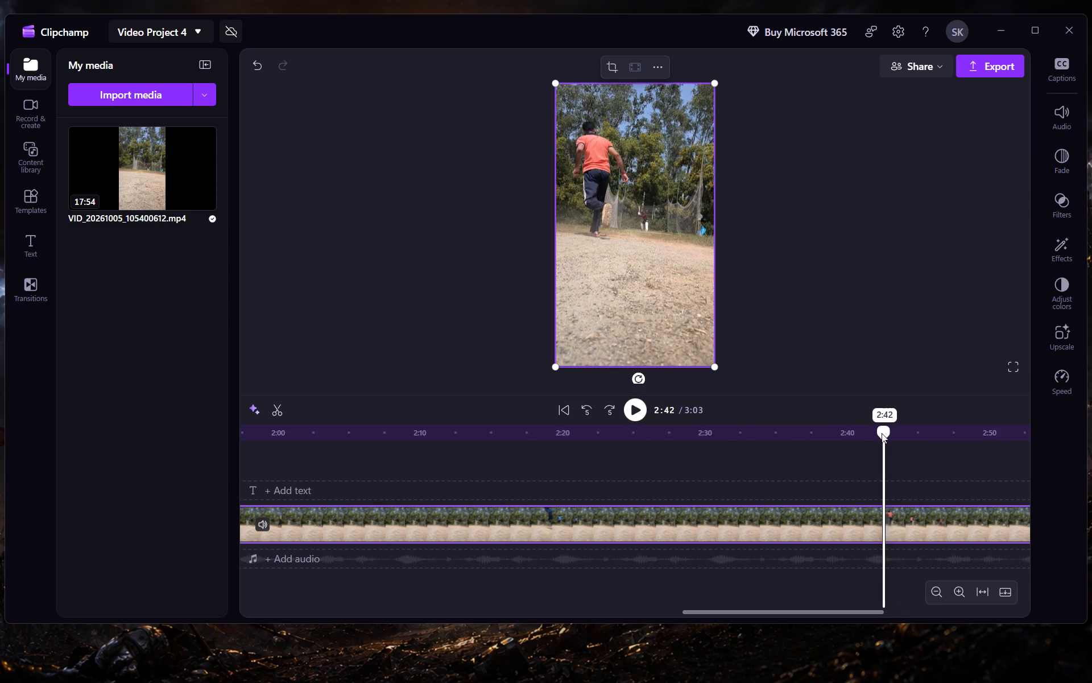
pyautogui.moveTo(882, 433); pyautogui.dragTo(868, 434)
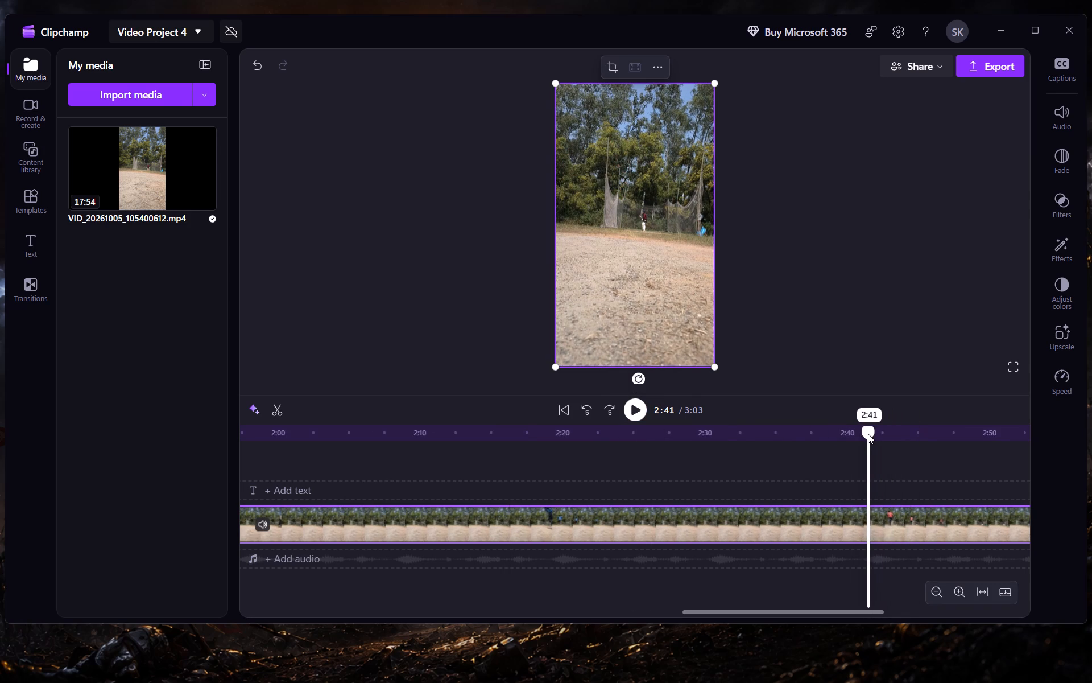
pyautogui.moveTo(868, 434); pyautogui.dragTo(865, 437)
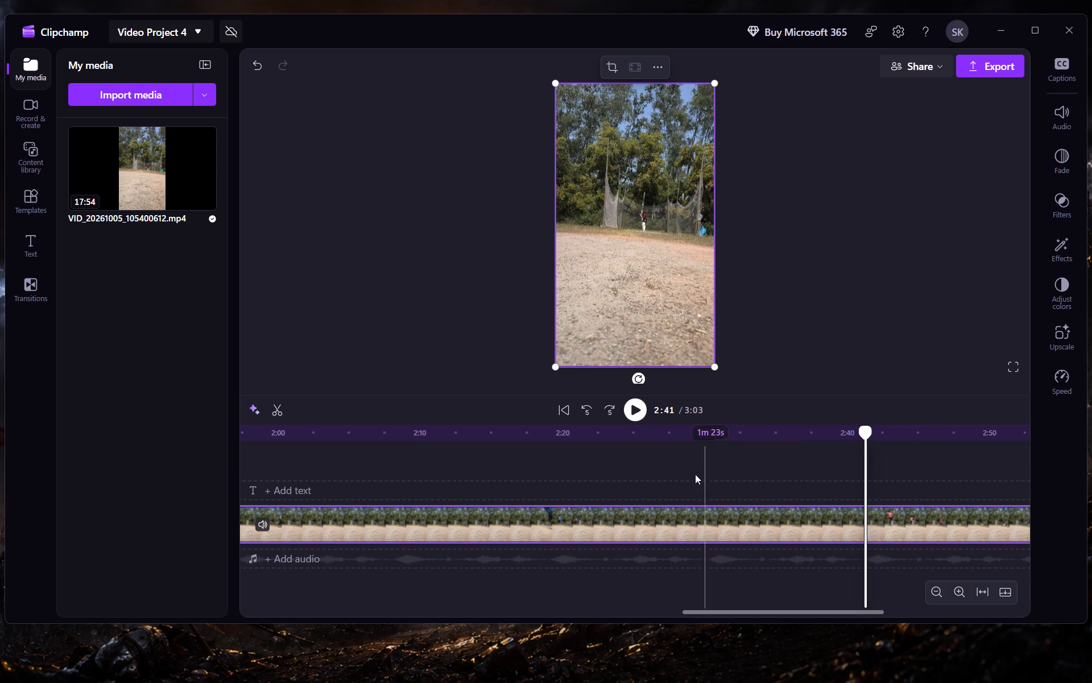
pyautogui.click(278, 418)
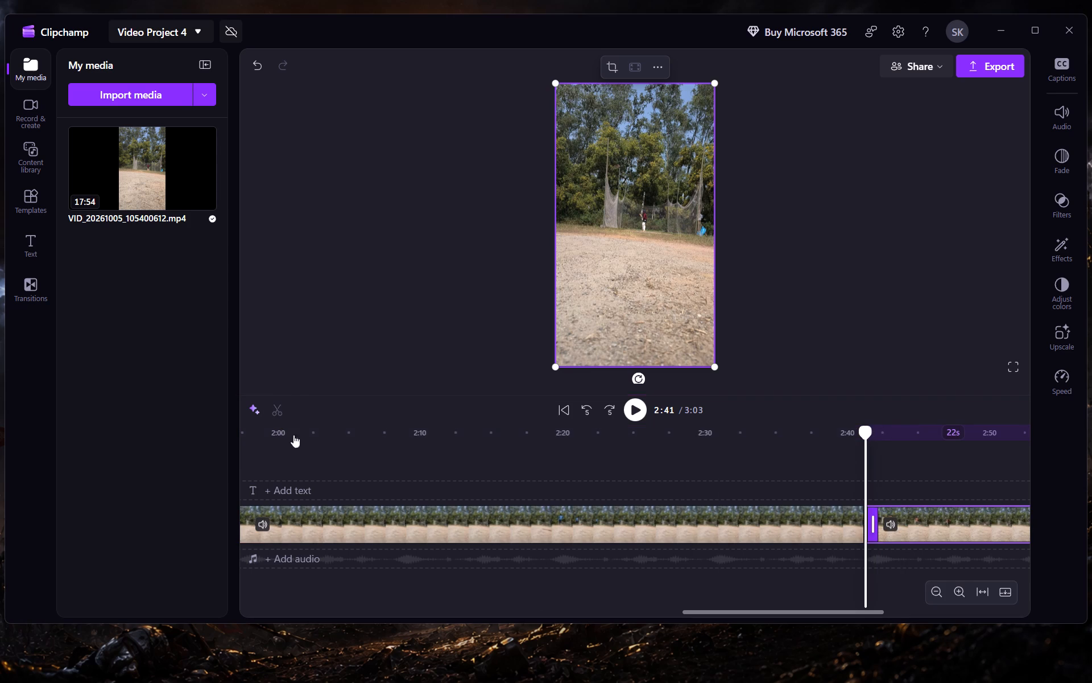
pyautogui.rightClick(357, 516)
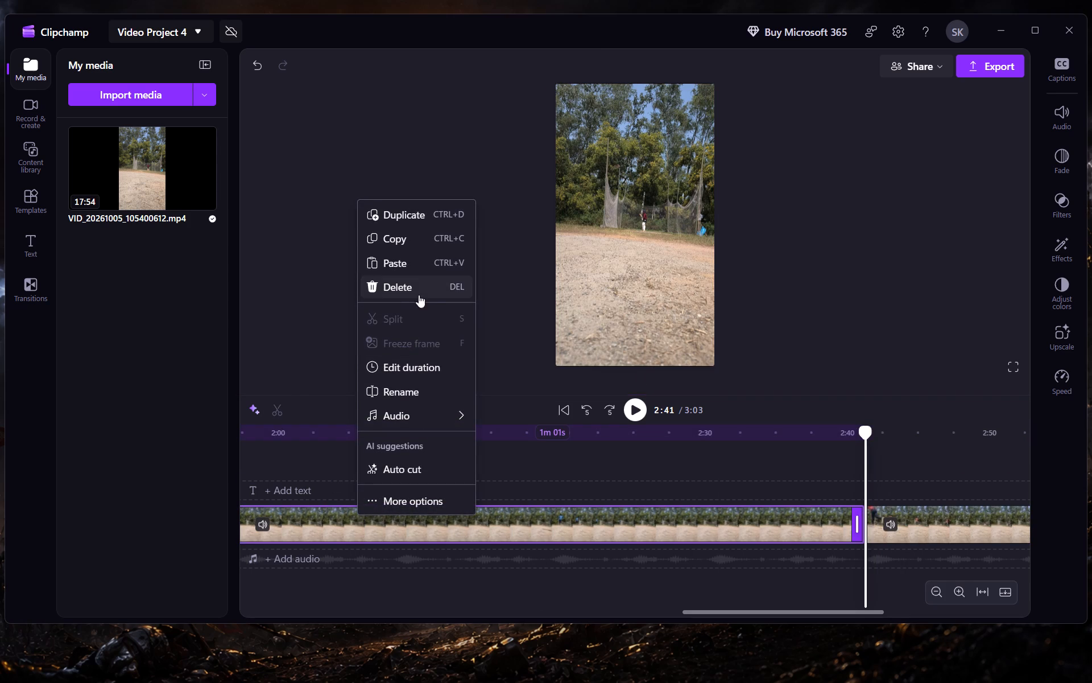
pyautogui.click(419, 289)
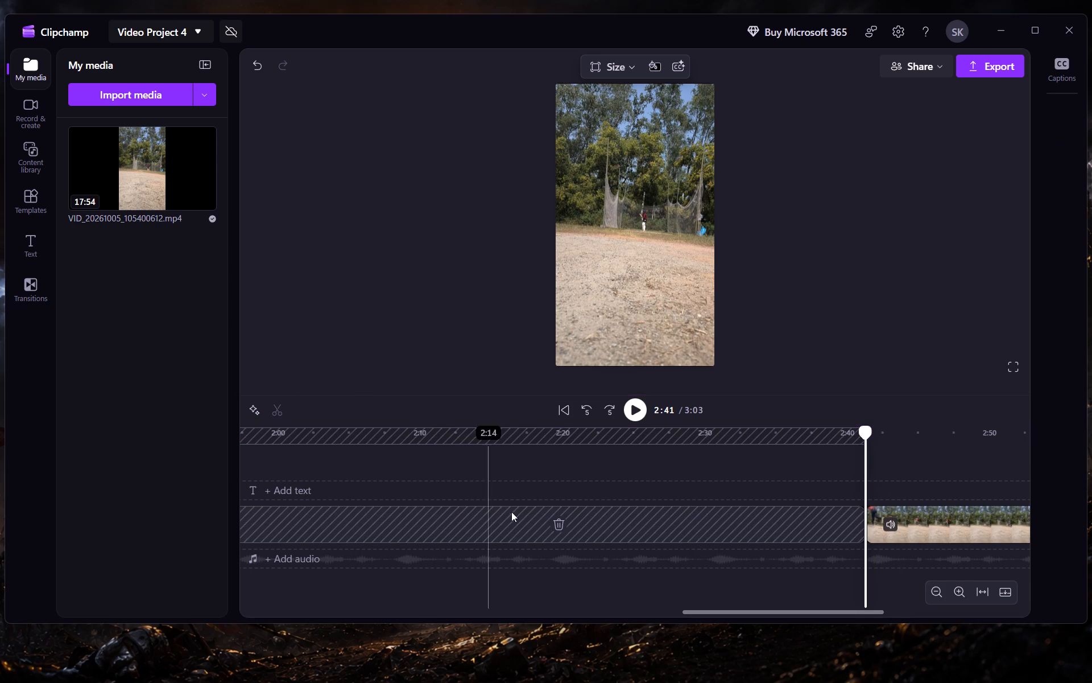
pyautogui.click(555, 519)
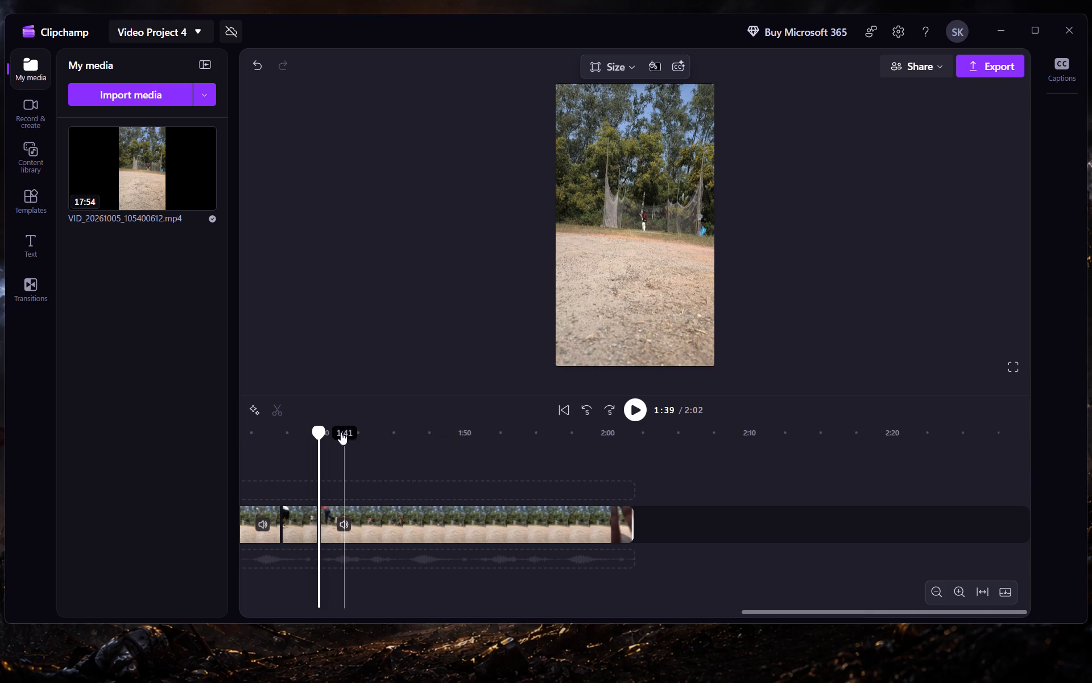
# Replay the transition from 1:38 and split the last clip at 1:42, during the orange-shirted bowler's run.
pyautogui.moveTo(317, 431); pyautogui.dragTo(300, 435)
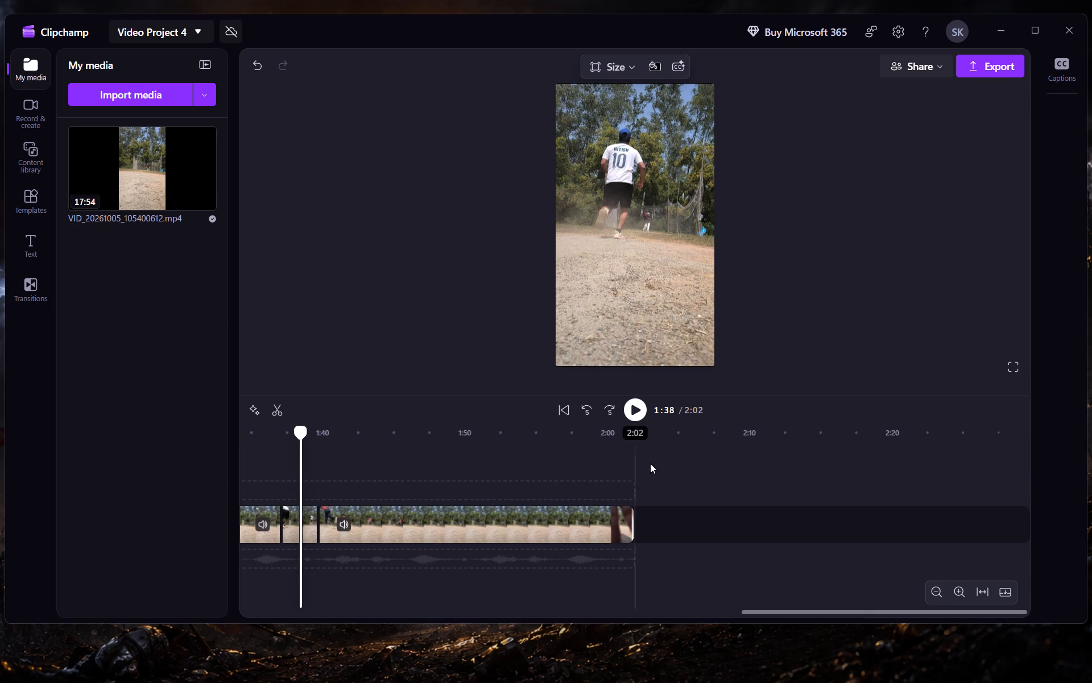
pyautogui.click(630, 409)
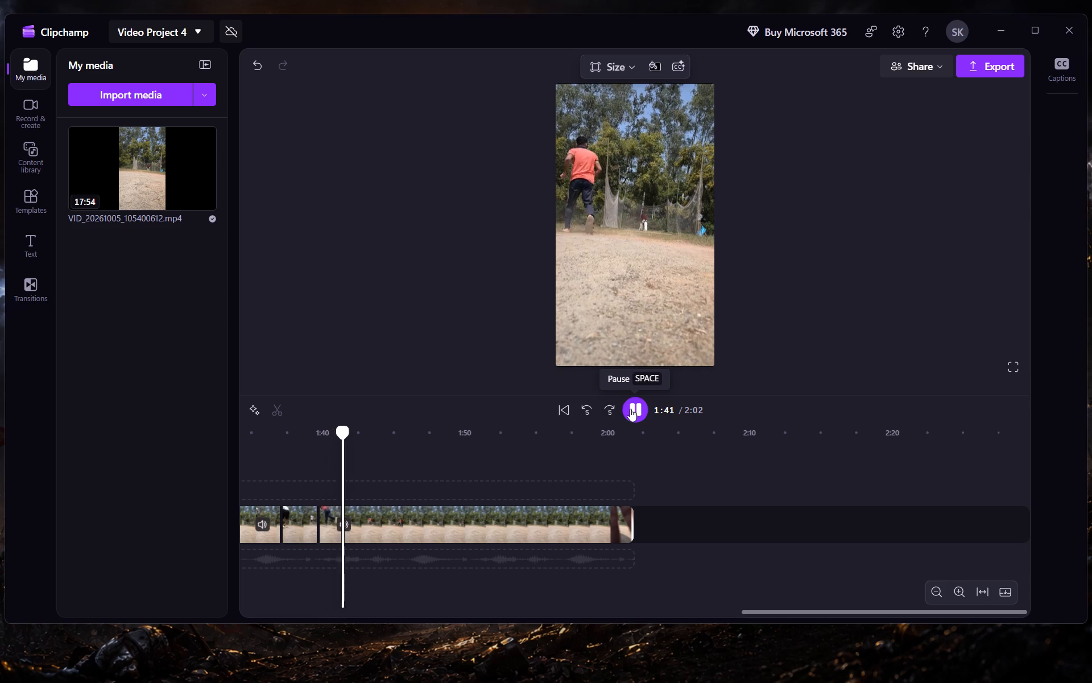
pyautogui.click(630, 409)
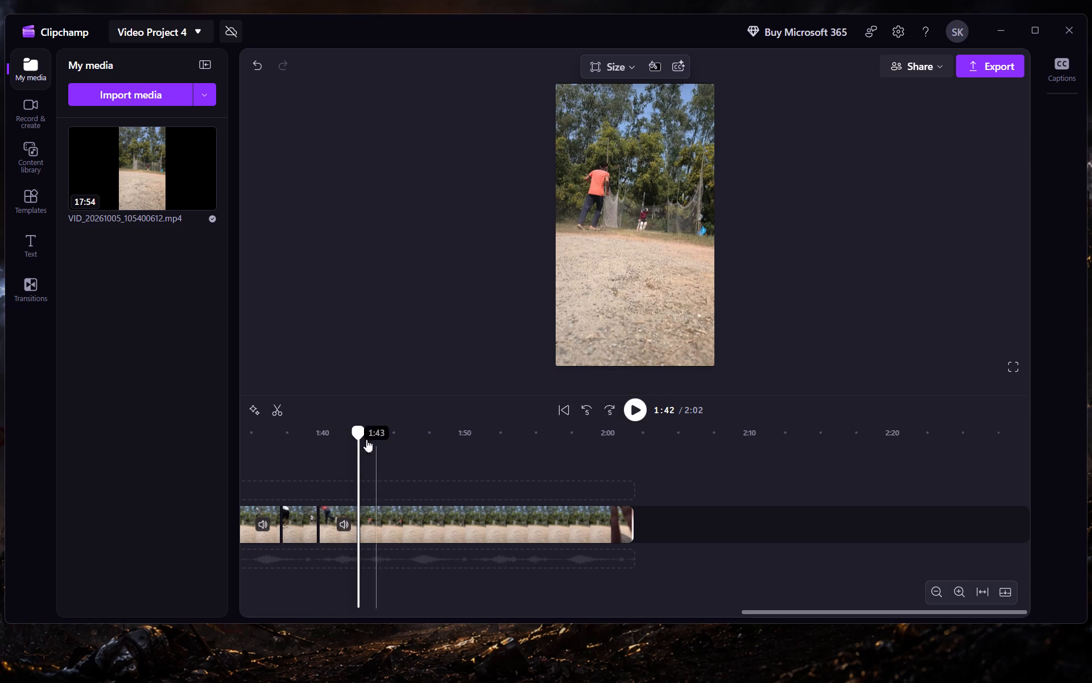
pyautogui.click(354, 430)
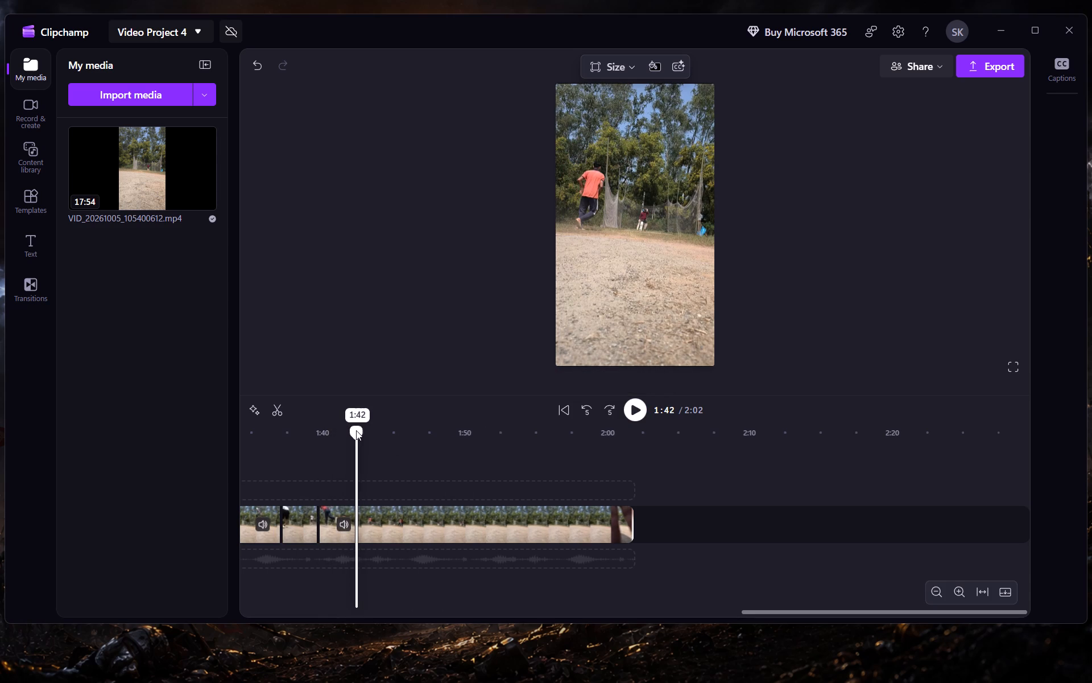
pyautogui.click(356, 430)
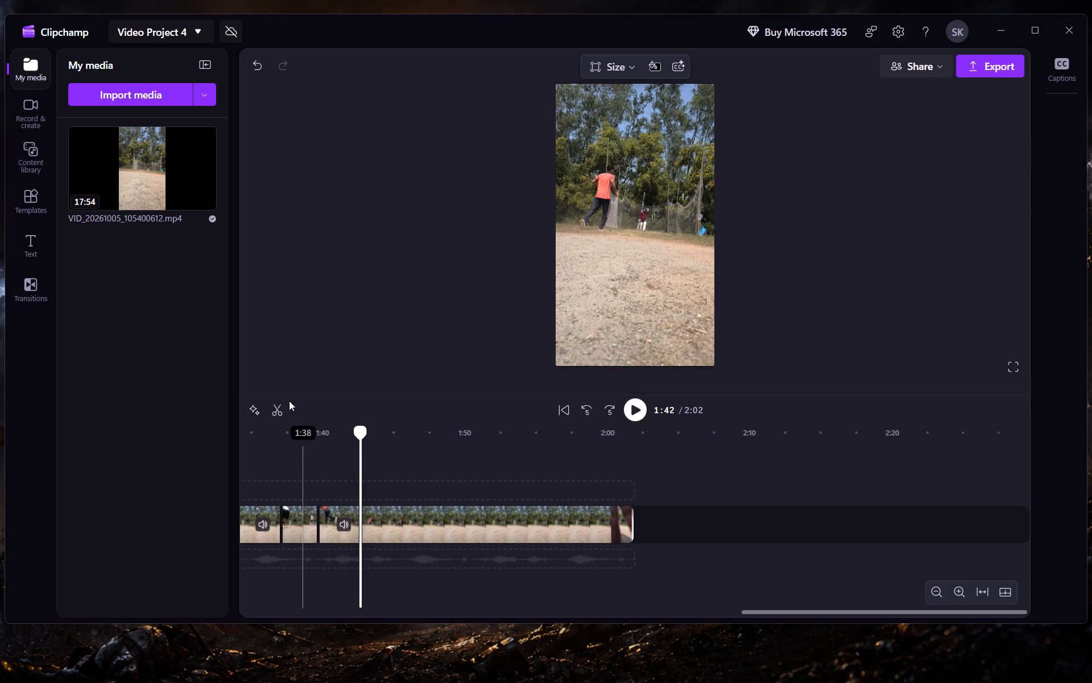
pyautogui.click(279, 401)
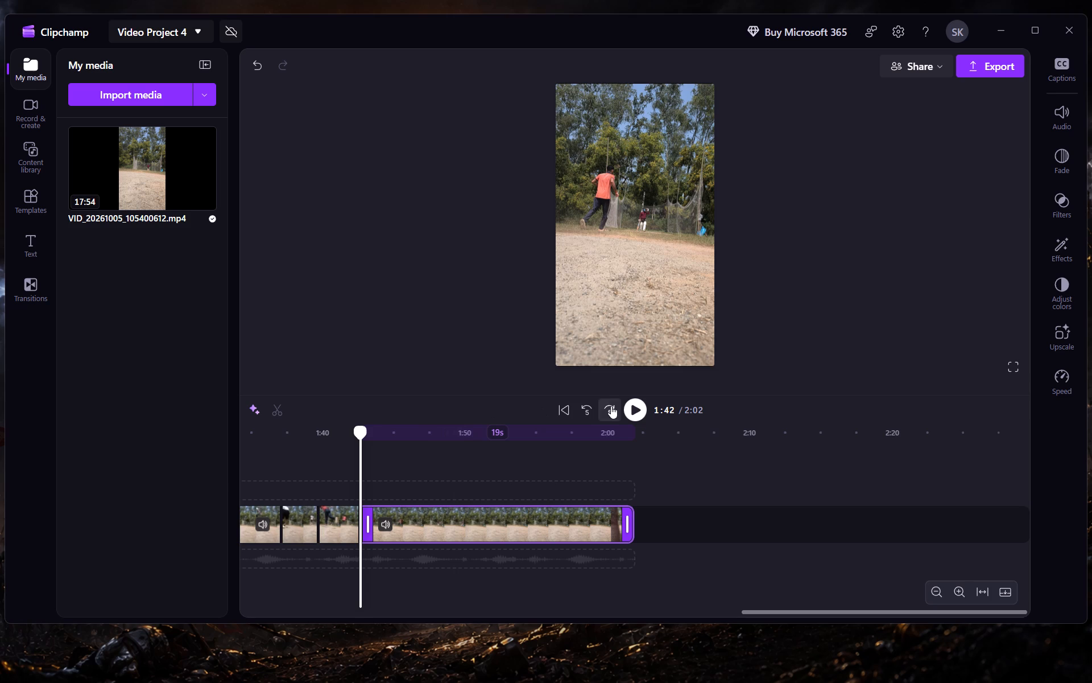
# Check the footage after 1:47 and trim the final clip's end back so the video finishes at 1:42.
pyautogui.click(611, 406)
pyautogui.click(650, 409)
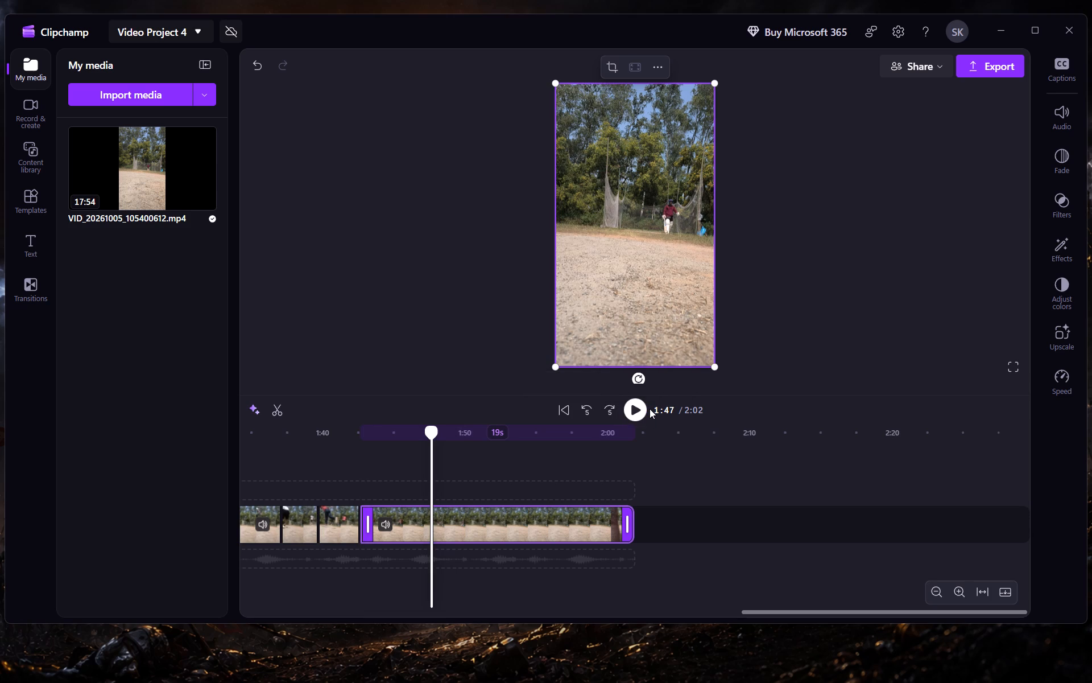
pyautogui.click(644, 409)
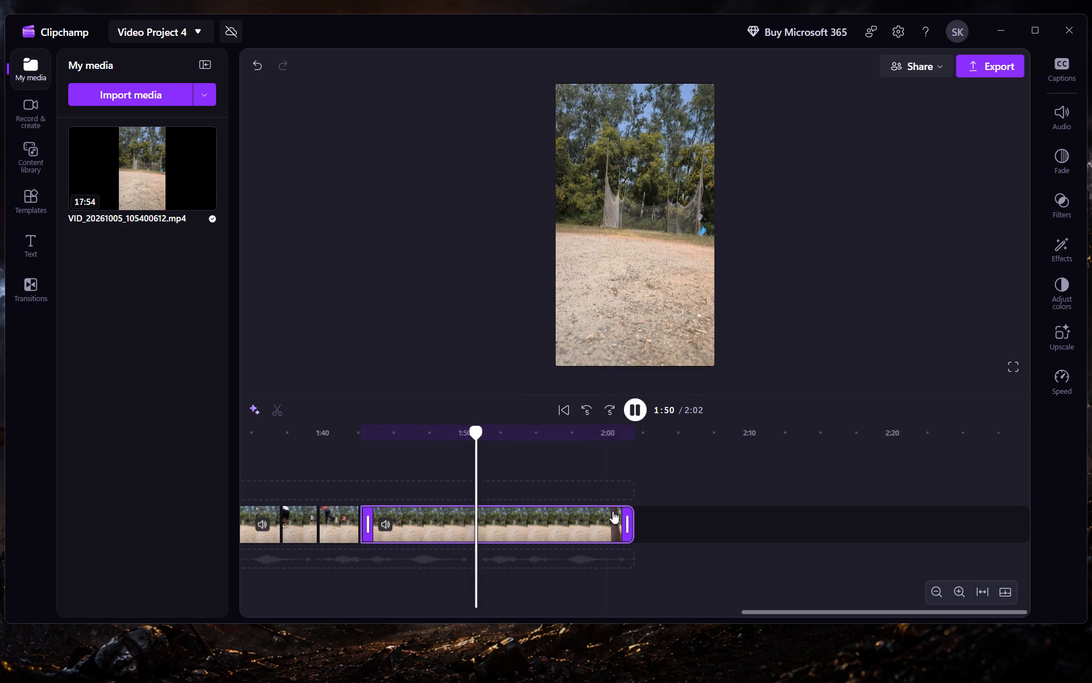
pyautogui.moveTo(623, 515); pyautogui.dragTo(590, 520)
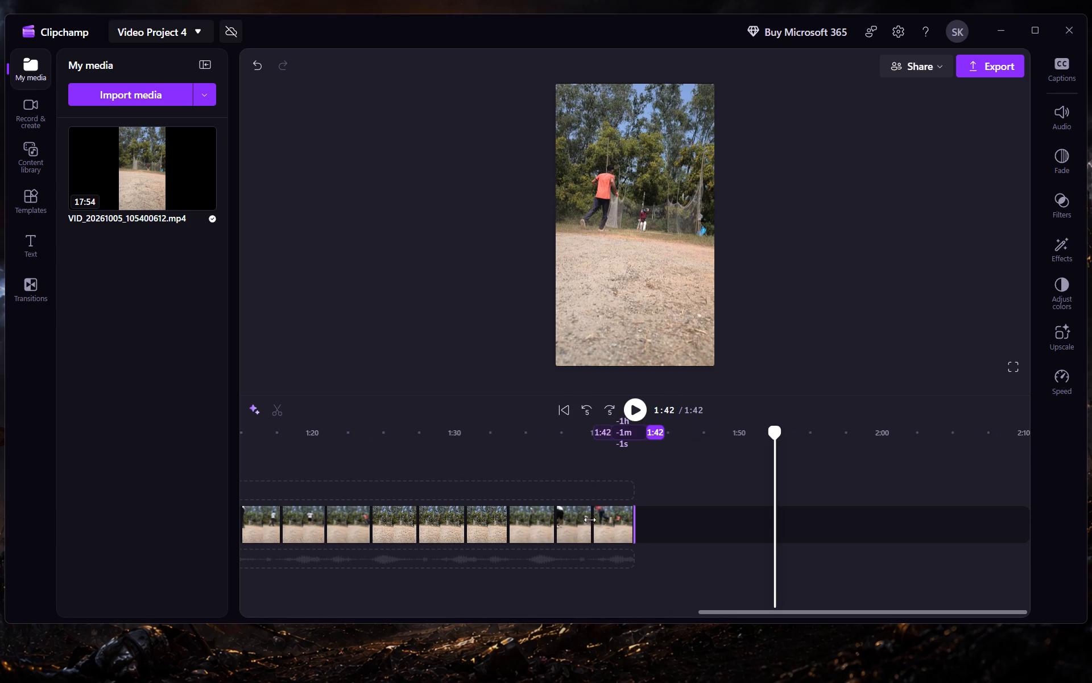
pyautogui.moveTo(590, 520); pyautogui.dragTo(592, 519)
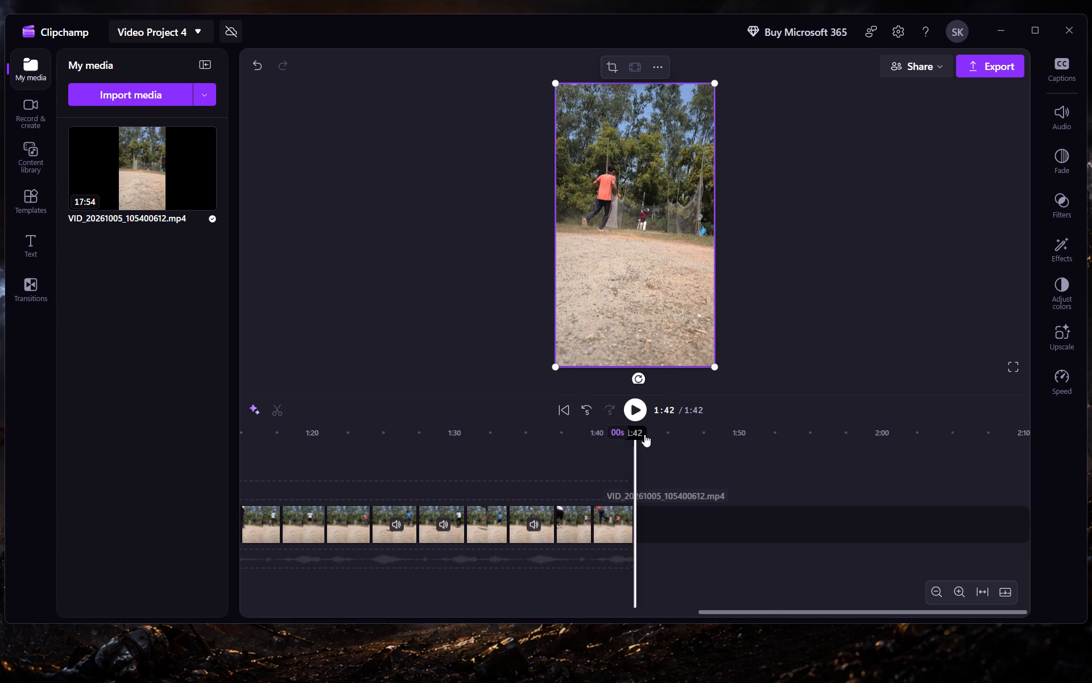
# Play the edited video in full screen from 0:00.
pyautogui.moveTo(636, 430); pyautogui.dragTo(0, 418)
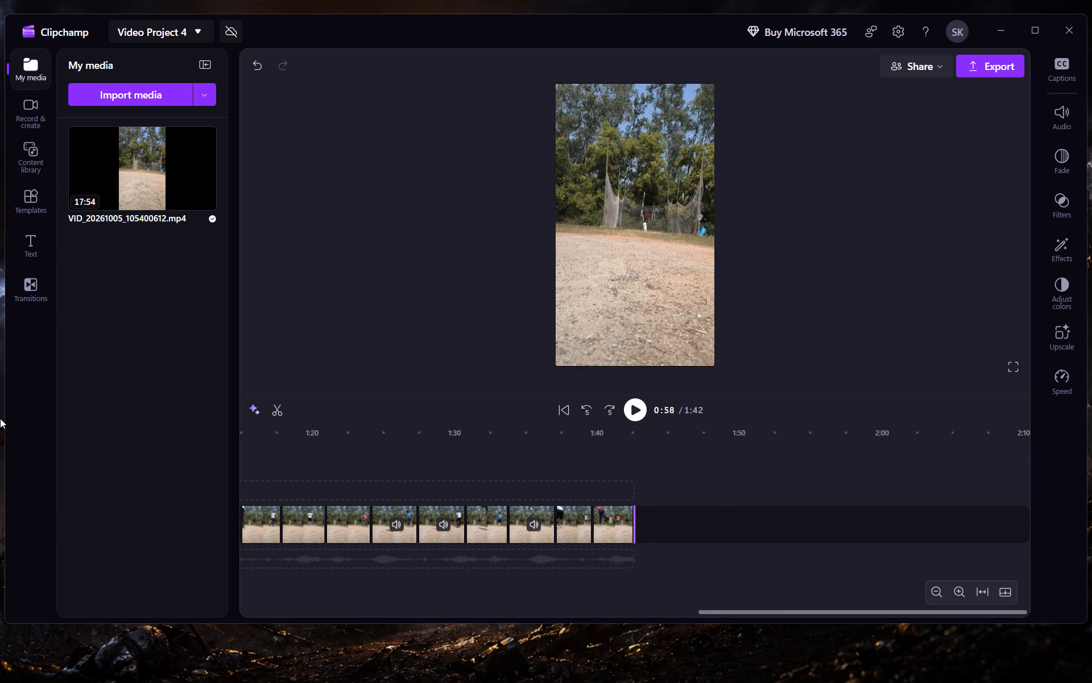
pyautogui.moveTo(0, 418); pyautogui.dragTo(1, 421)
pyautogui.click(1017, 364)
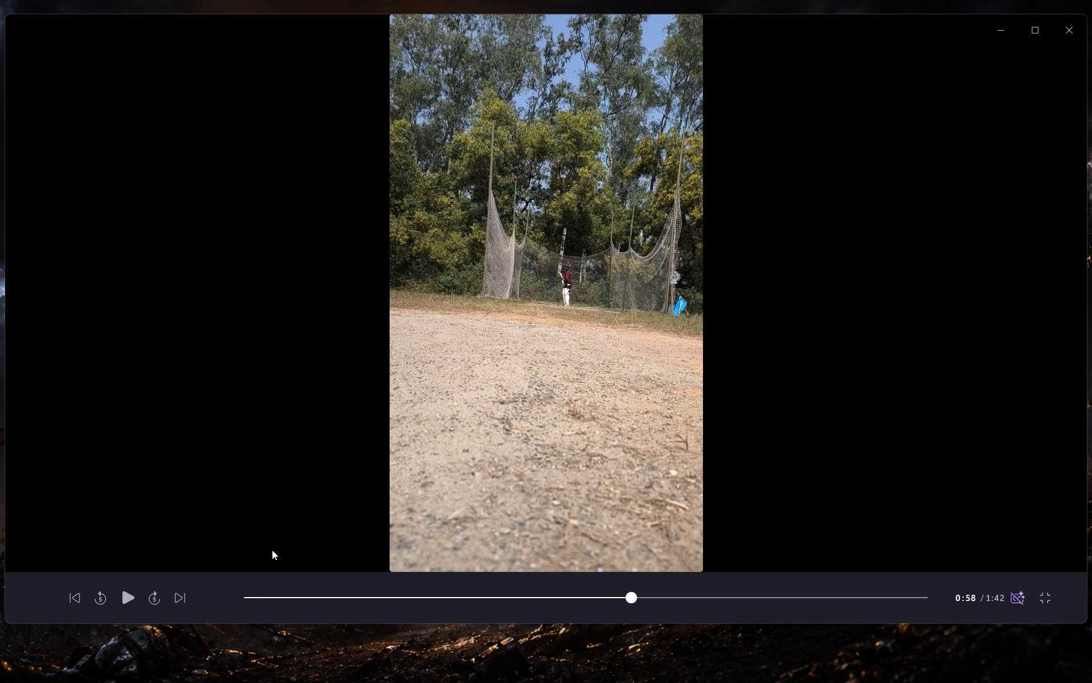
pyautogui.click(247, 594)
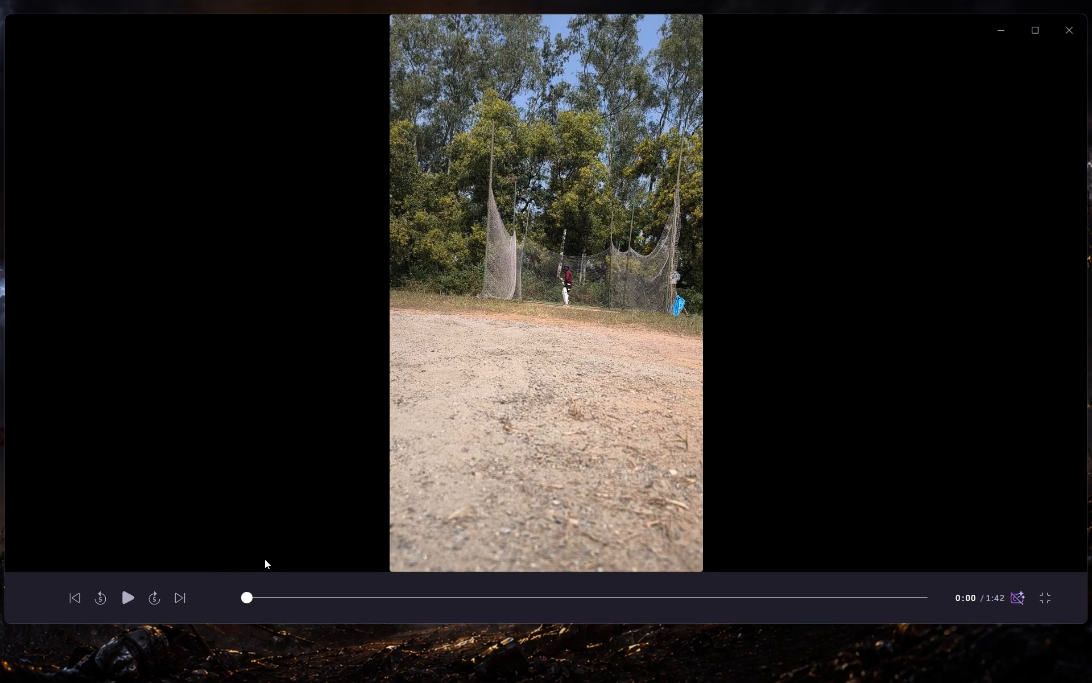
pyautogui.click(127, 602)
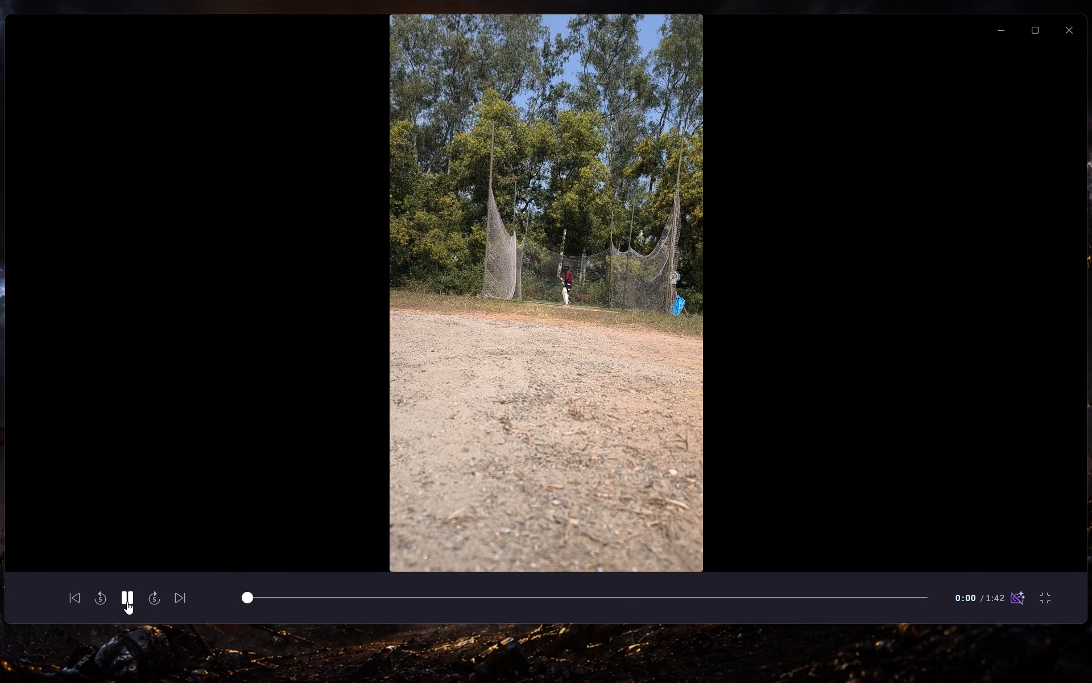
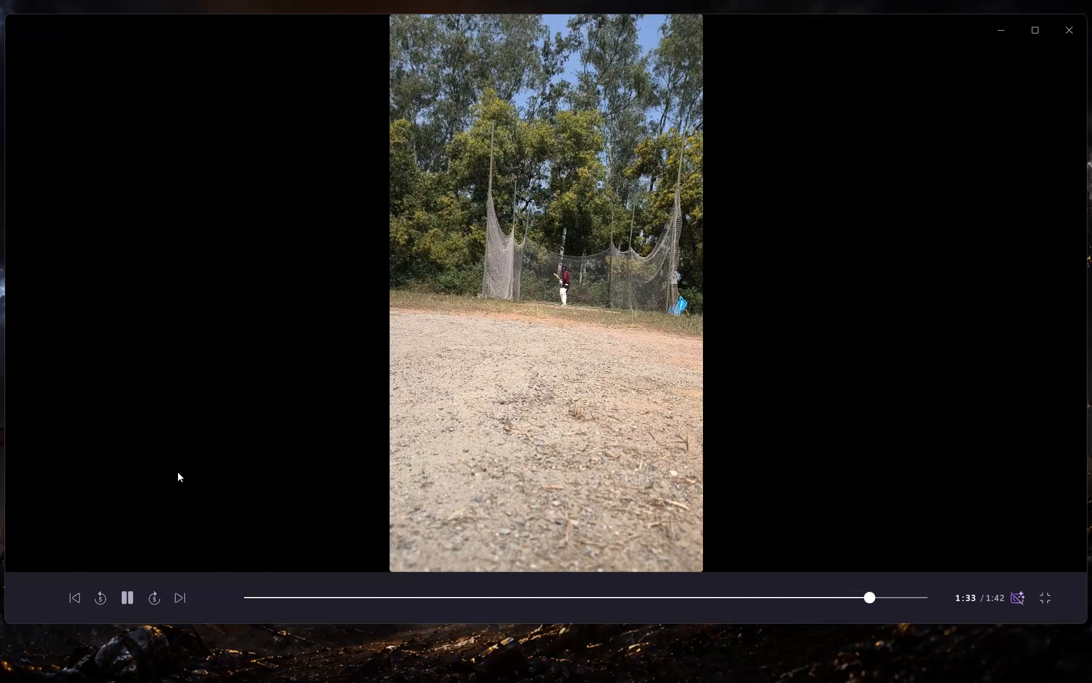
# Review the closing deliveries in full screen, pause playback at 1:40 and return to the editor.
pyautogui.press('Left')
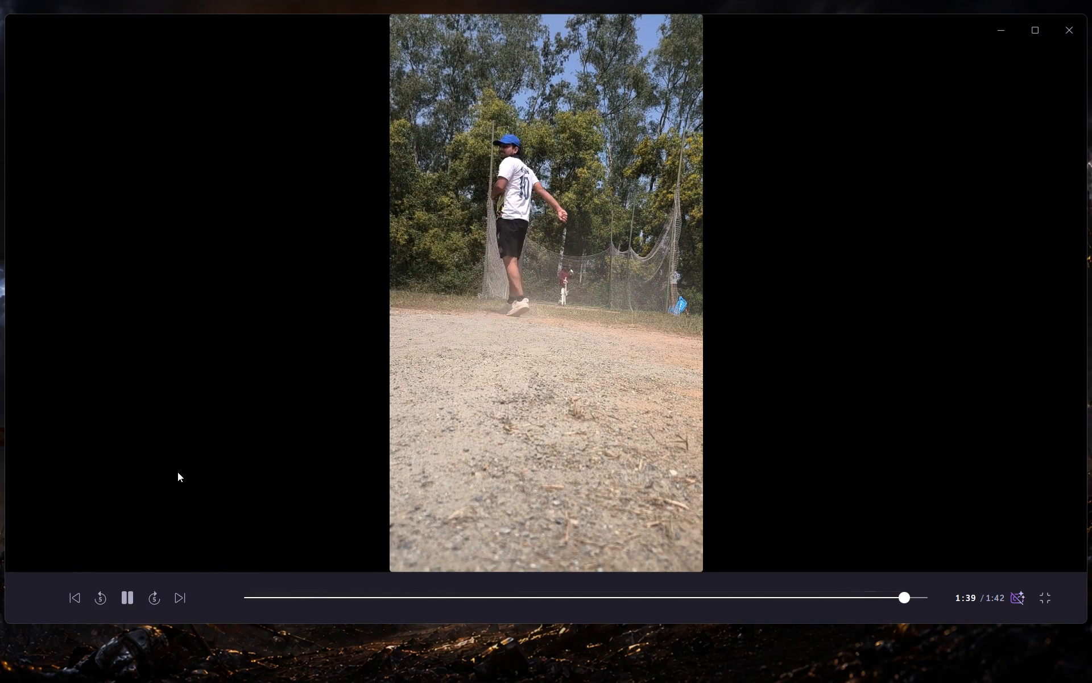
pyautogui.press('space')
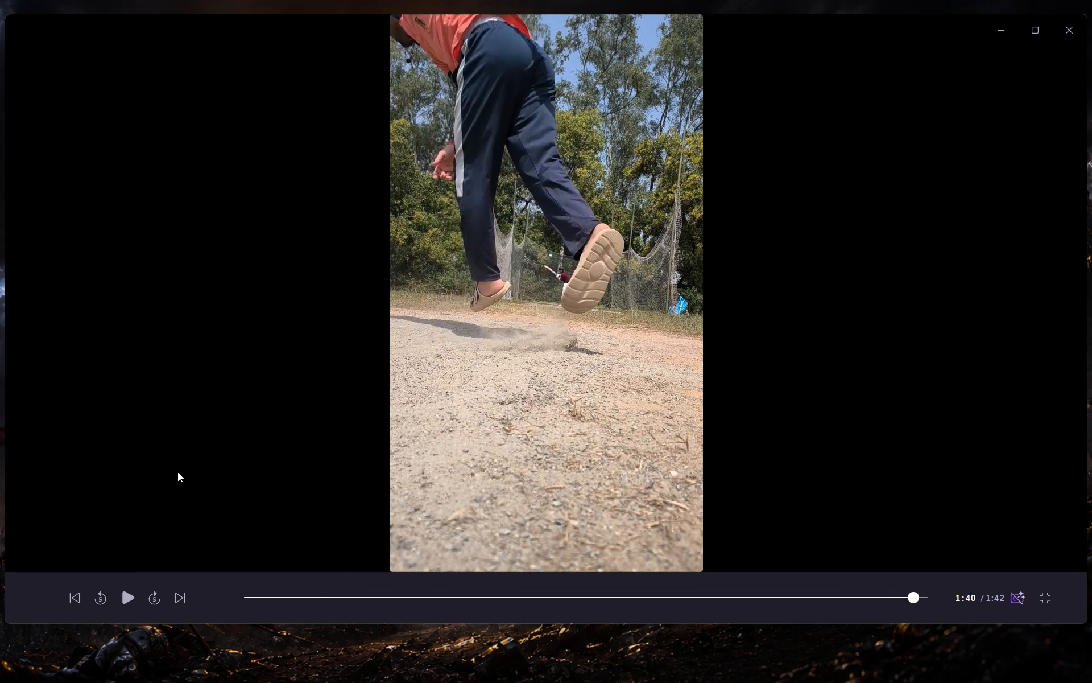
pyautogui.press('Escape')
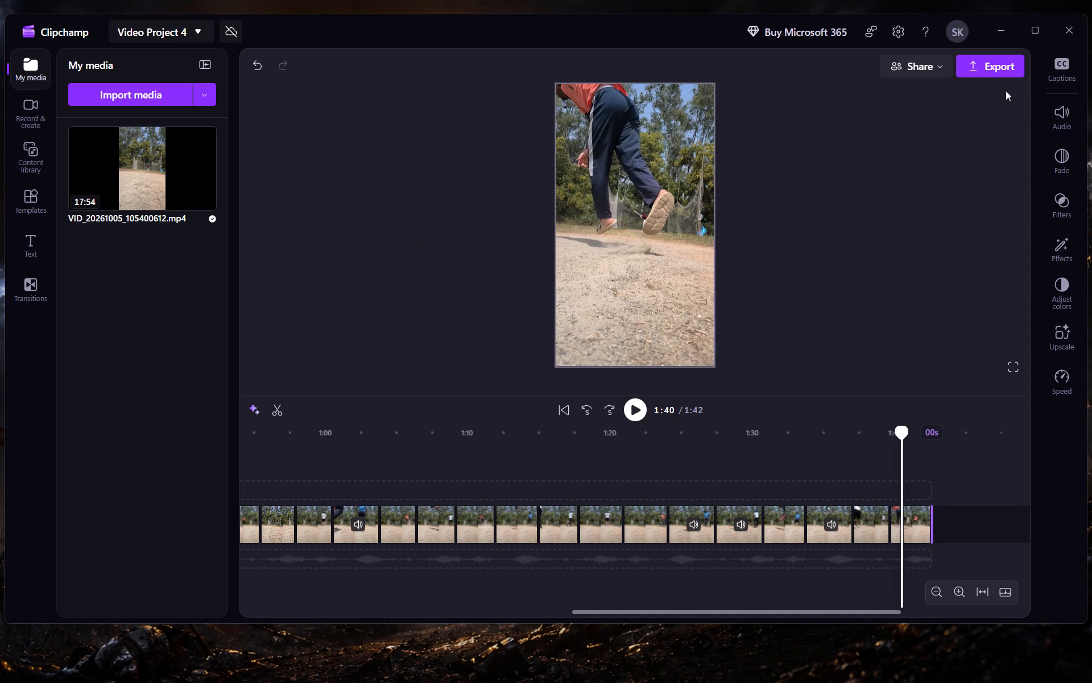
# Export the finished cut in 1080p quality as Video Project 4.mp4 without storing it in the cloud.
pyautogui.click(990, 64)
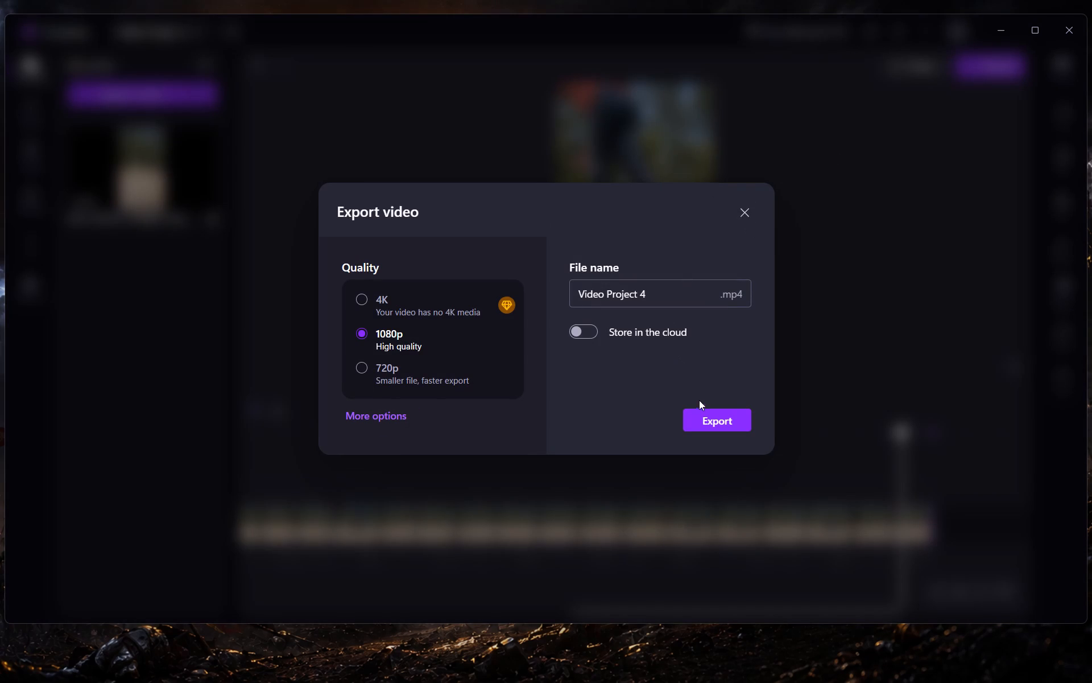
pyautogui.click(702, 417)
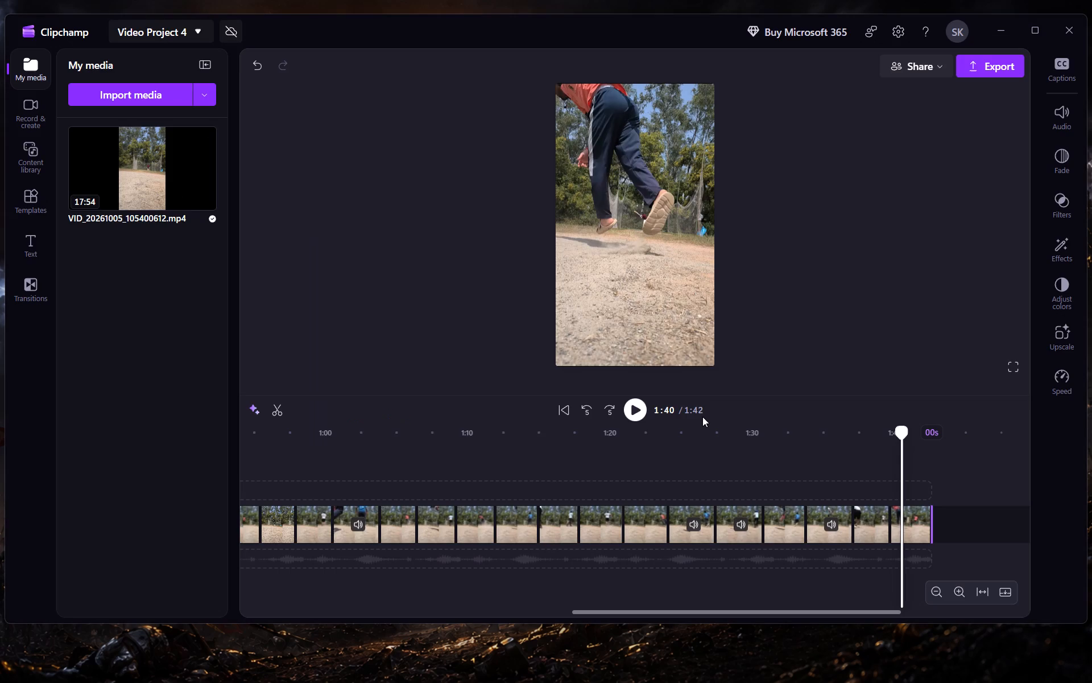
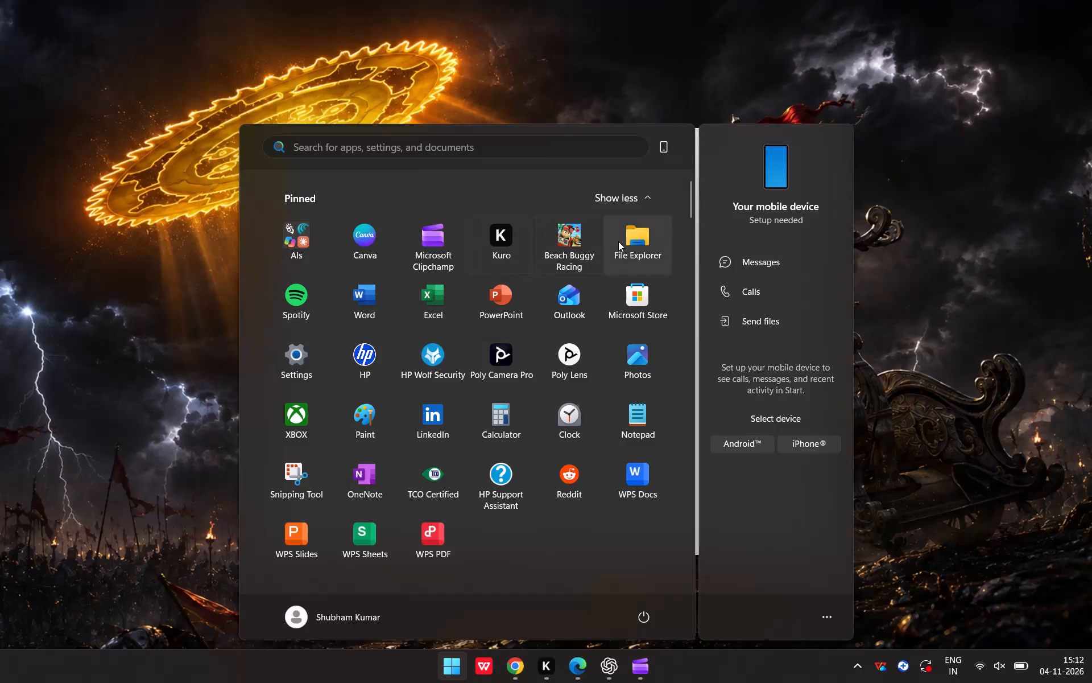
# Open File Explorer.
pyautogui.doubleClick(619, 241)
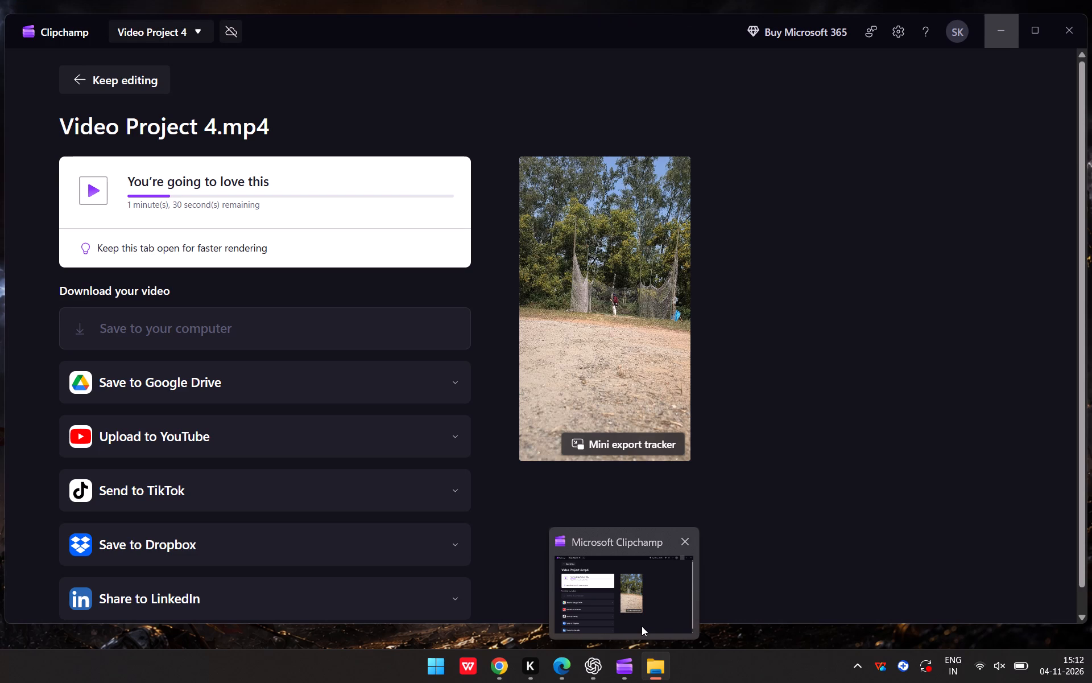
# Switch to Clipchamp to check the Video Project 4.mp4 export through to completion, dismiss the downloads list and minimise Clipchamp.
pyautogui.click(642, 626)
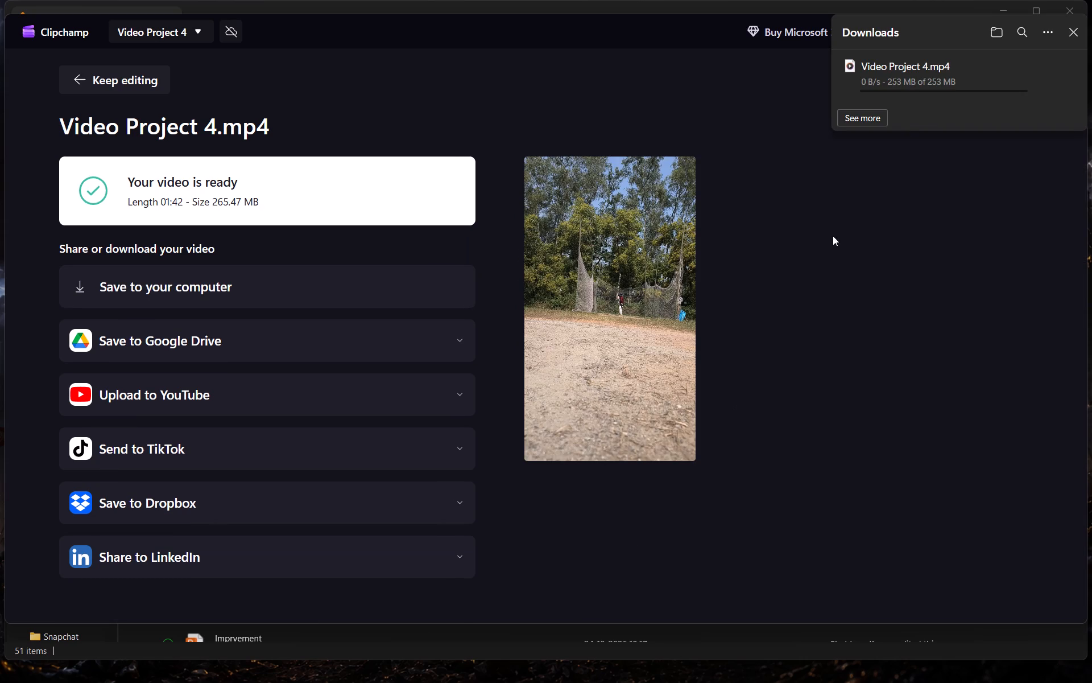
pyautogui.click(1076, 23)
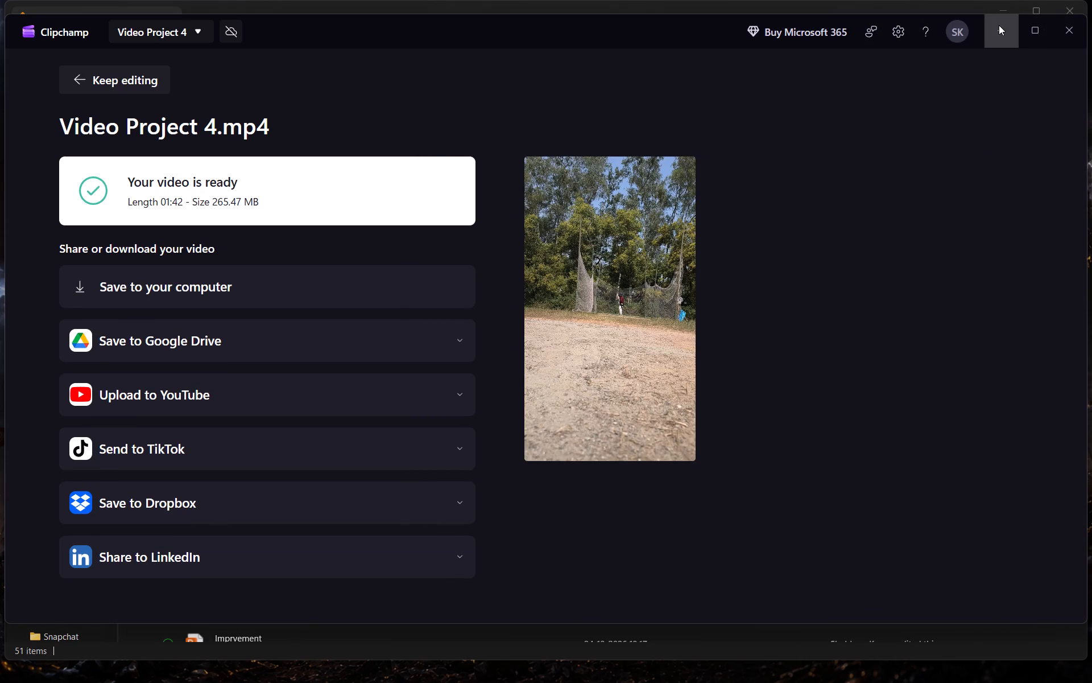
pyautogui.click(999, 25)
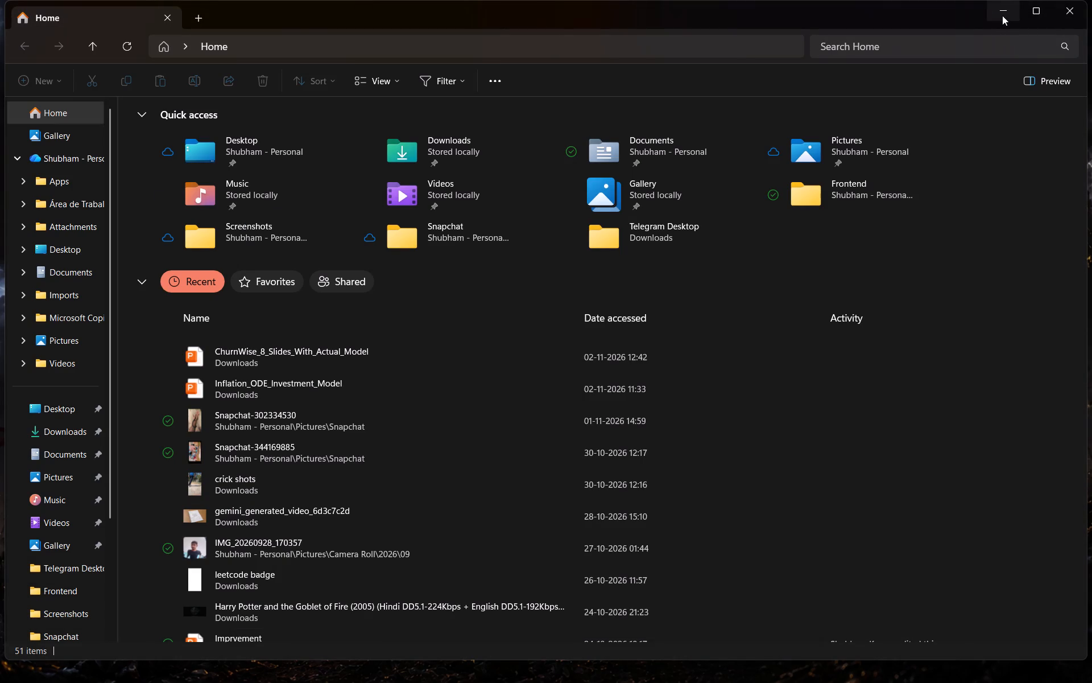
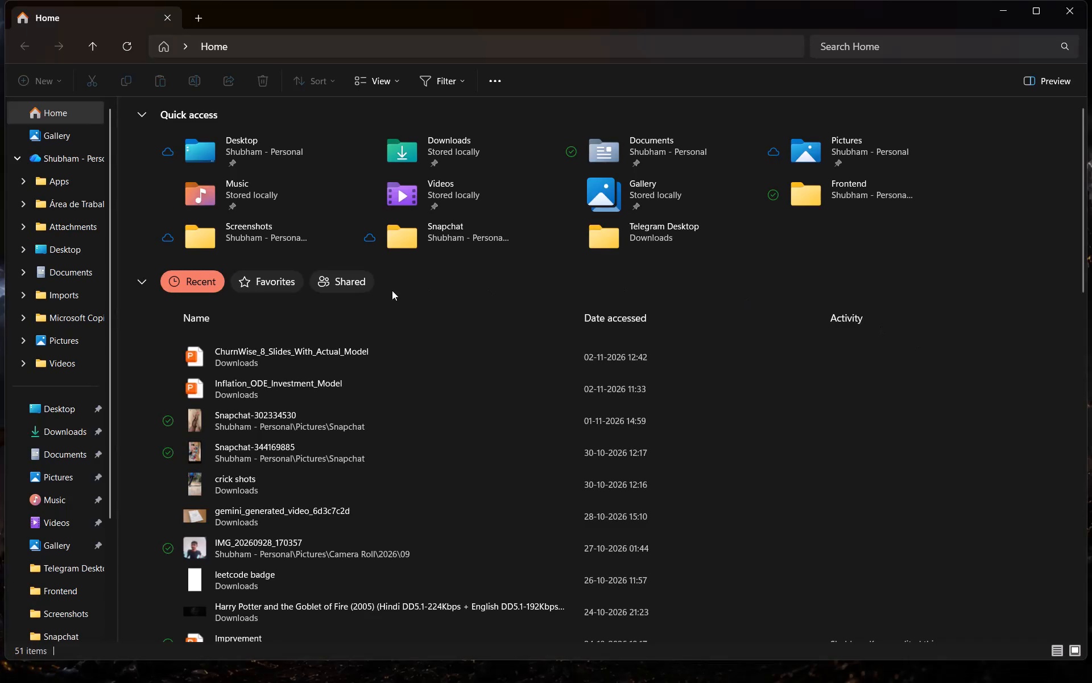
# Open the Downloads folder and view the Open with options for the exported Video Project 4 video, without choosing any.
pyautogui.scroll(3, 171, 348)
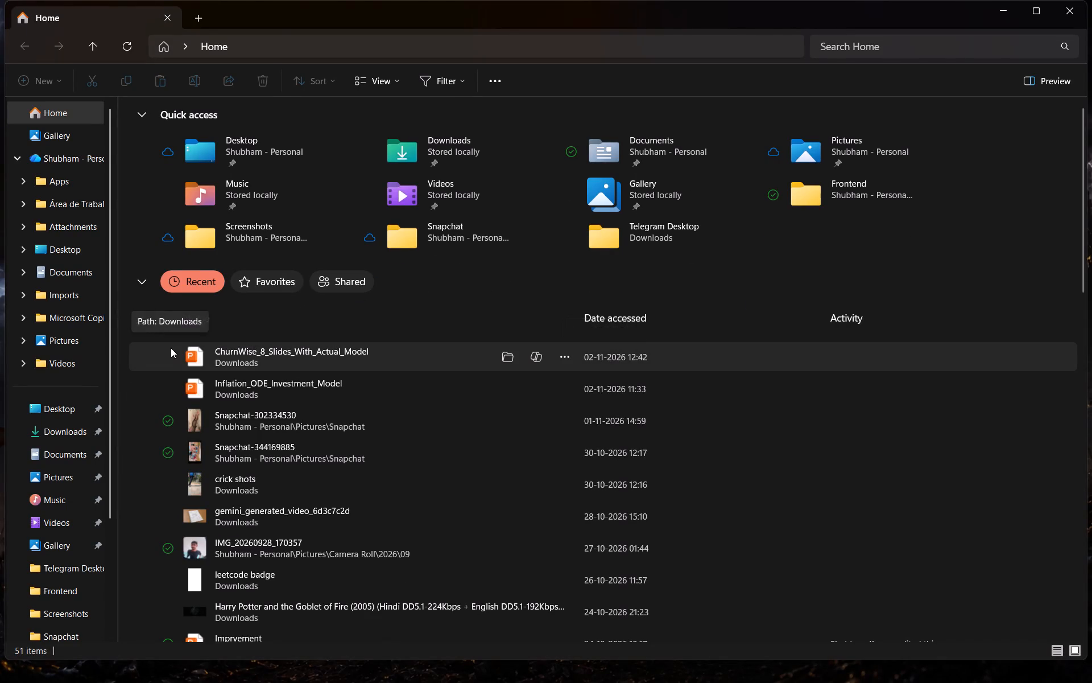
pyautogui.scroll(2, 171, 348)
pyautogui.click(46, 427)
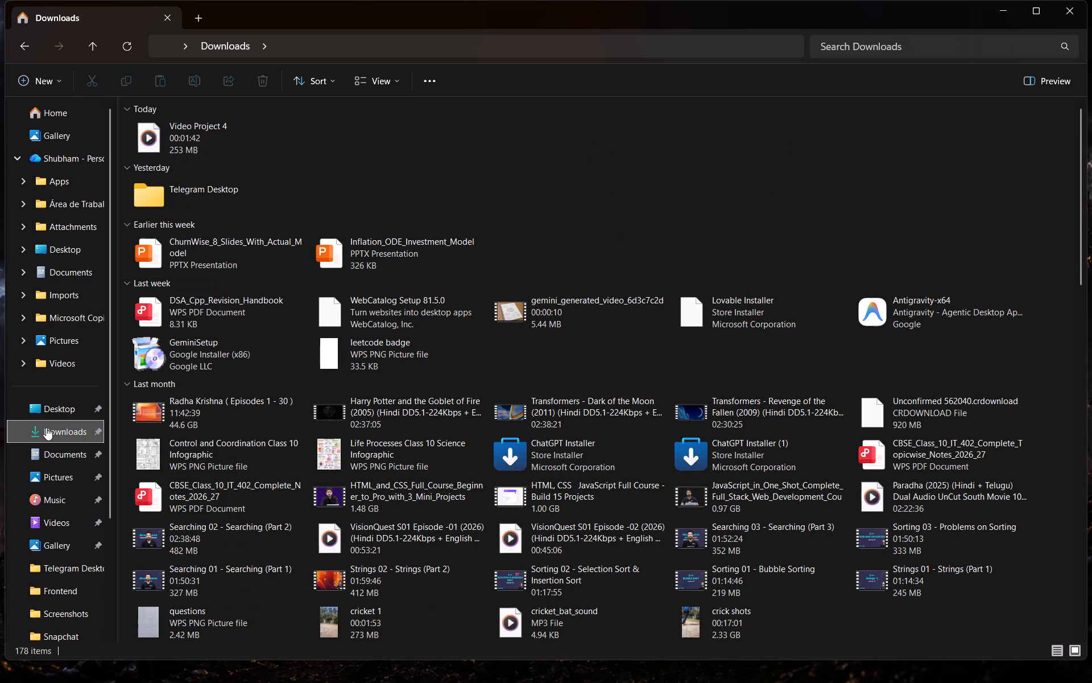
pyautogui.rightClick(188, 143)
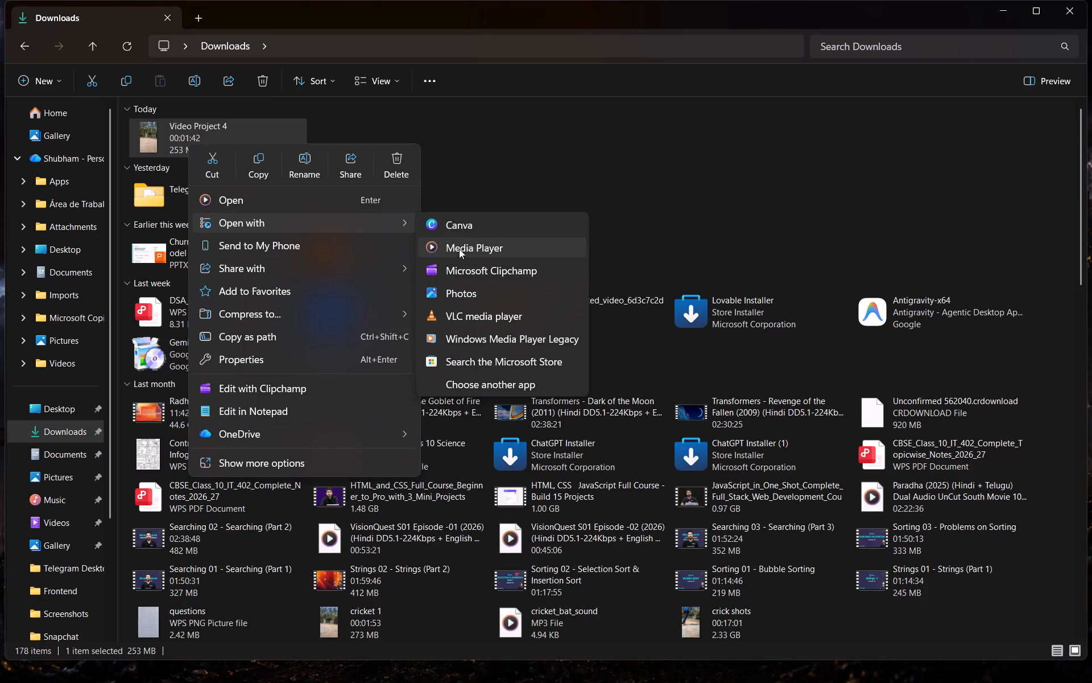
pyautogui.click(784, 135)
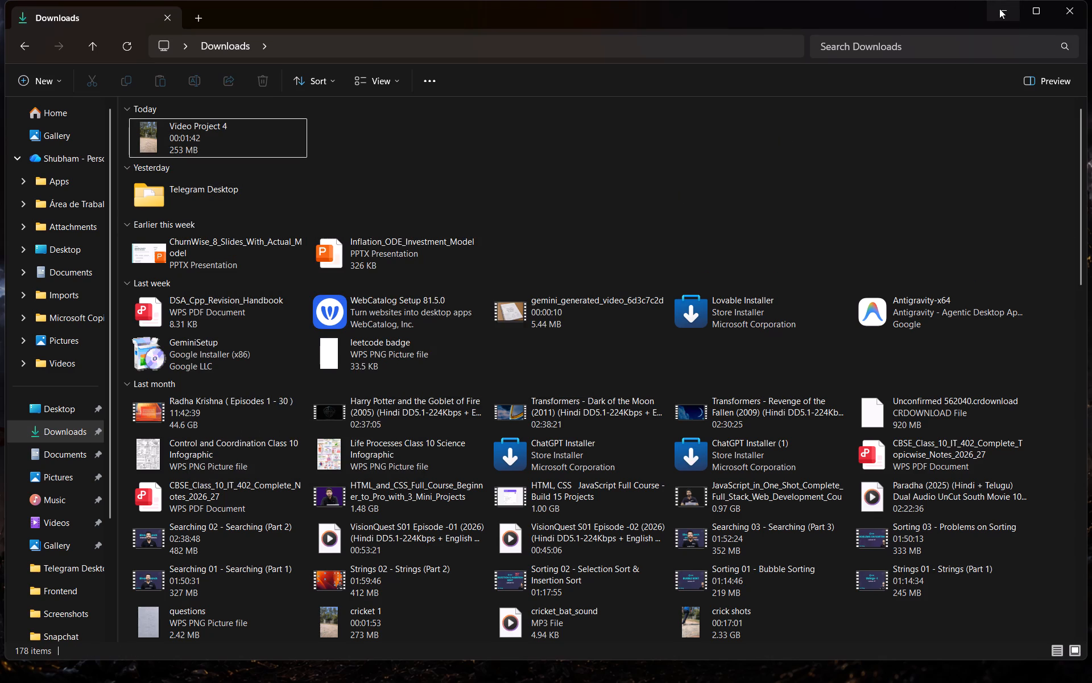
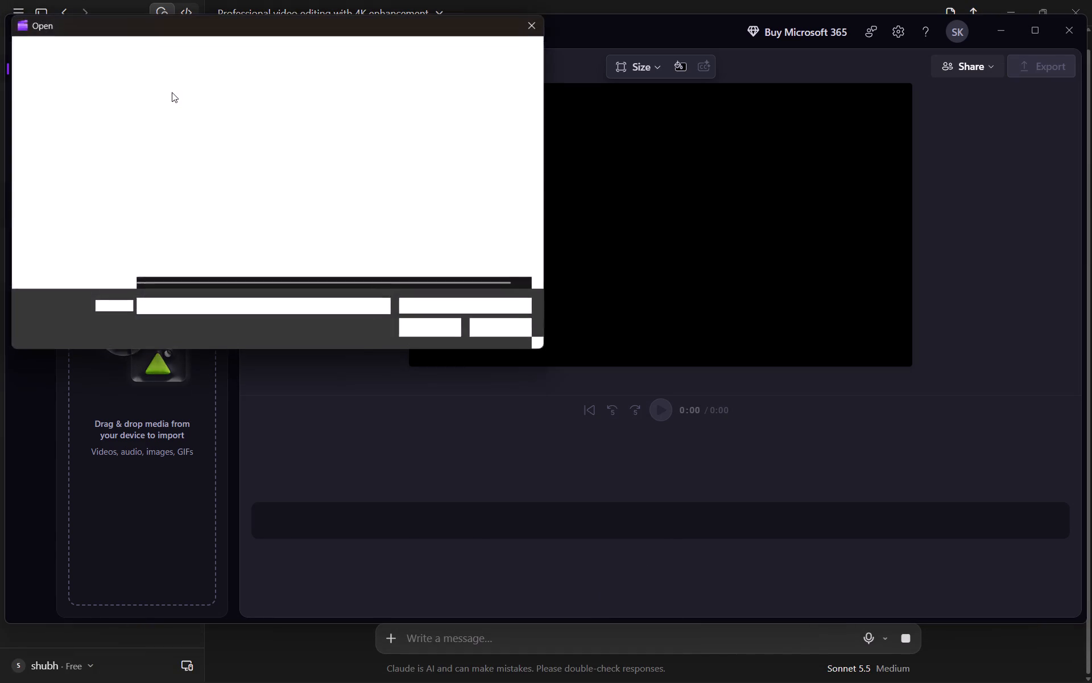
pyautogui.scroll(-1, 85, 172)
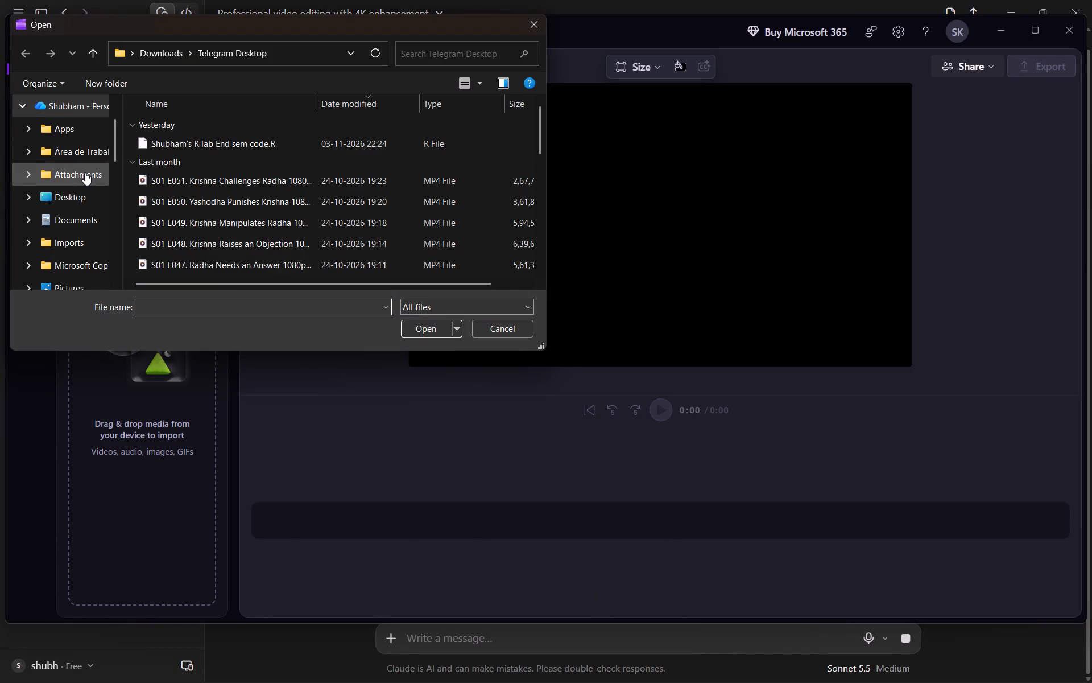
pyautogui.scroll(-1, 85, 172)
pyautogui.click(68, 246)
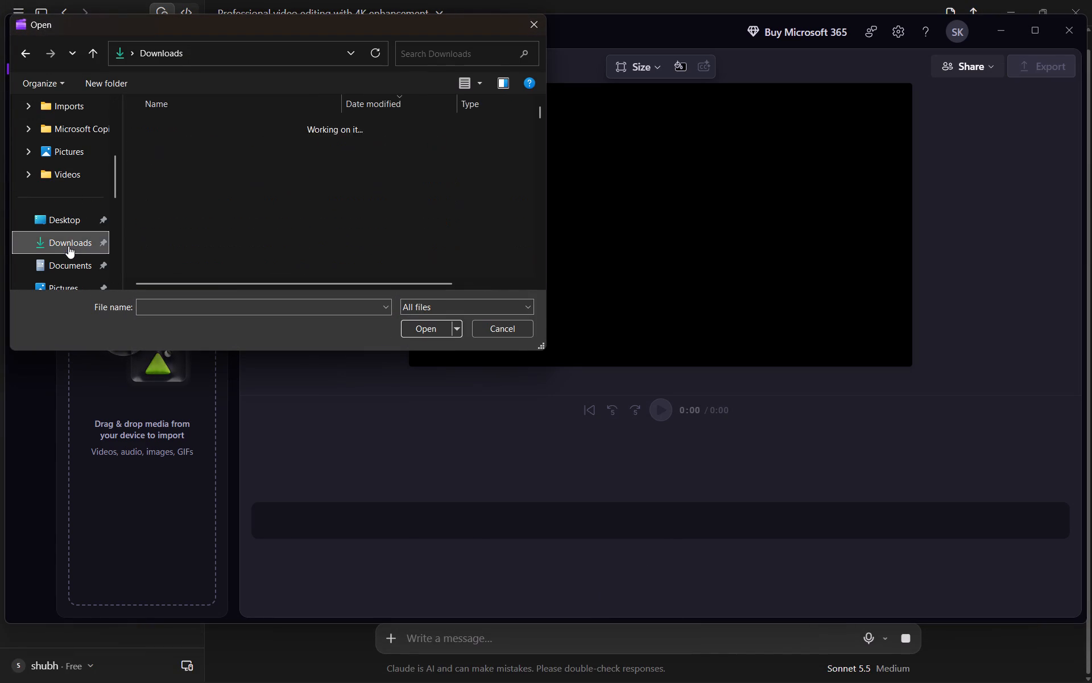
pyautogui.scroll(-1, 202, 225)
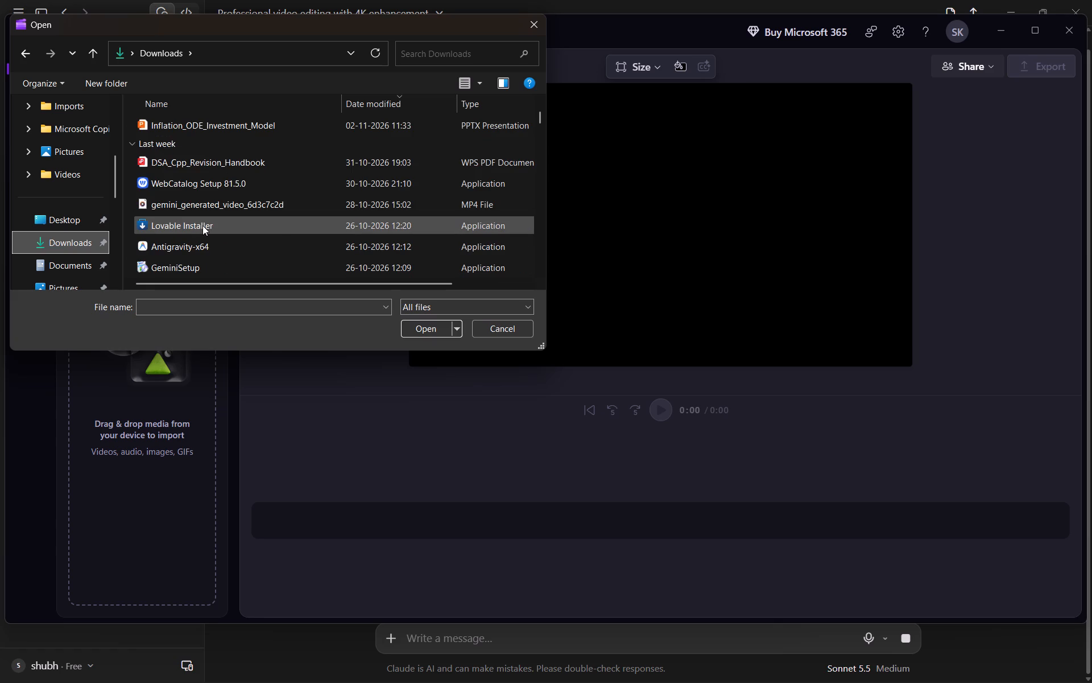
pyautogui.scroll(-2, 202, 225)
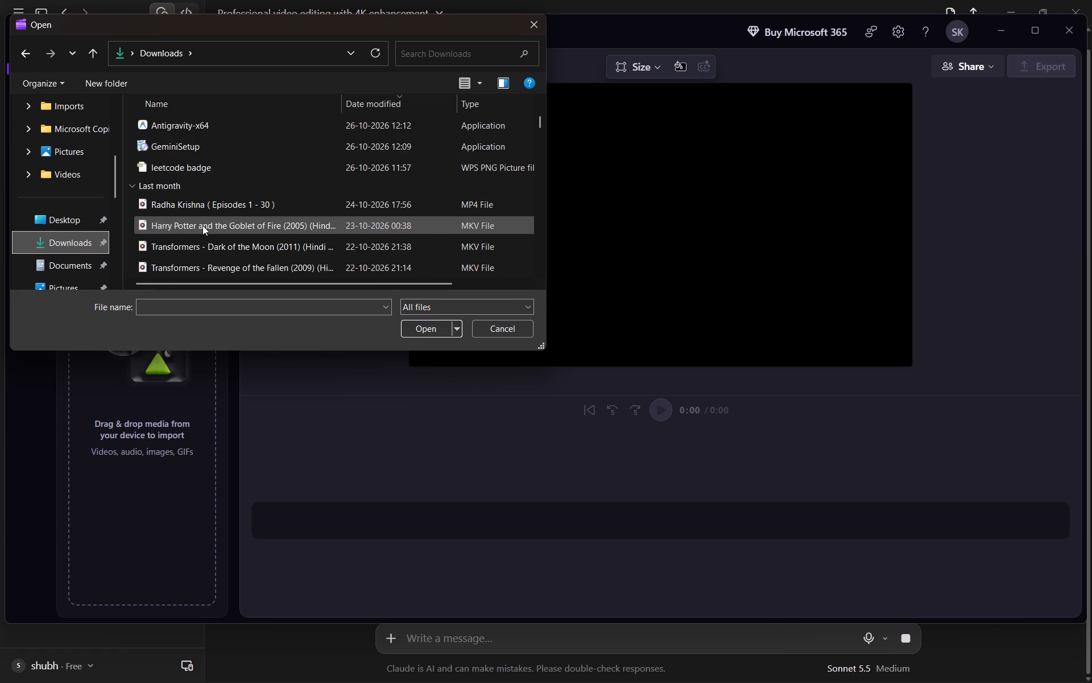
pyautogui.scroll(-2, 202, 225)
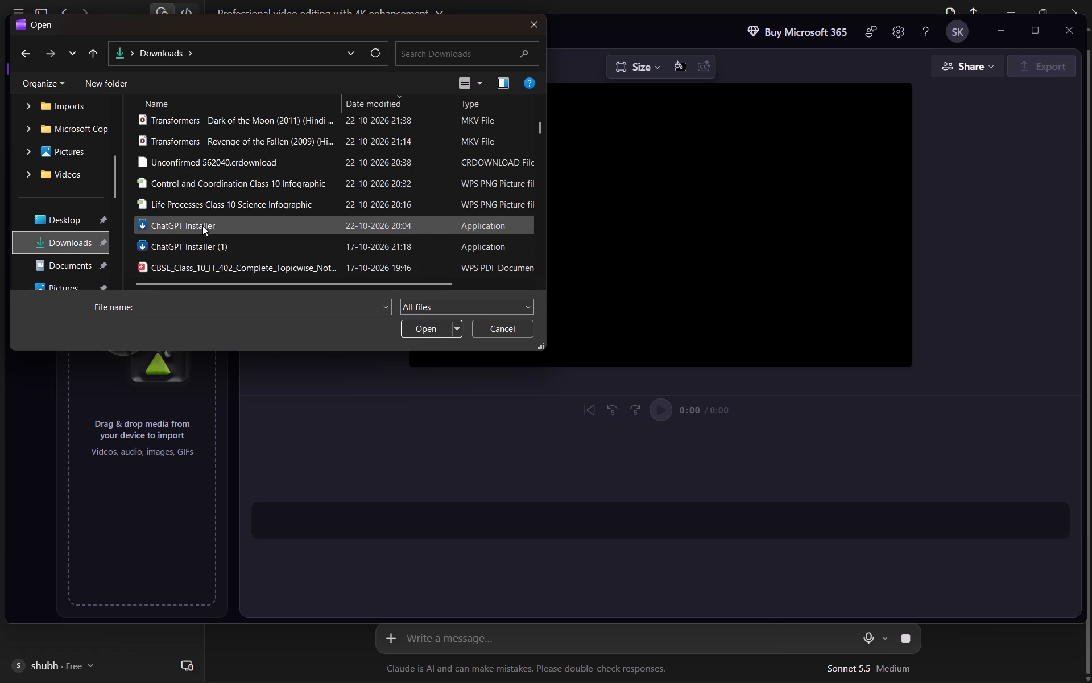
pyautogui.scroll(-1, 202, 225)
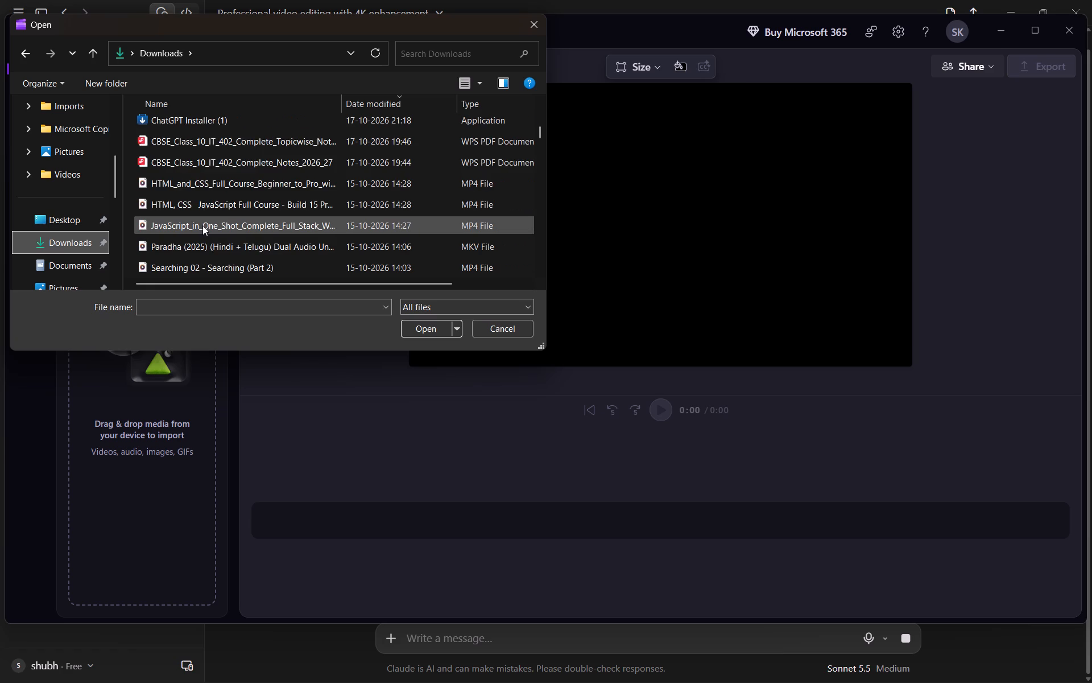
pyautogui.scroll(-3, 202, 225)
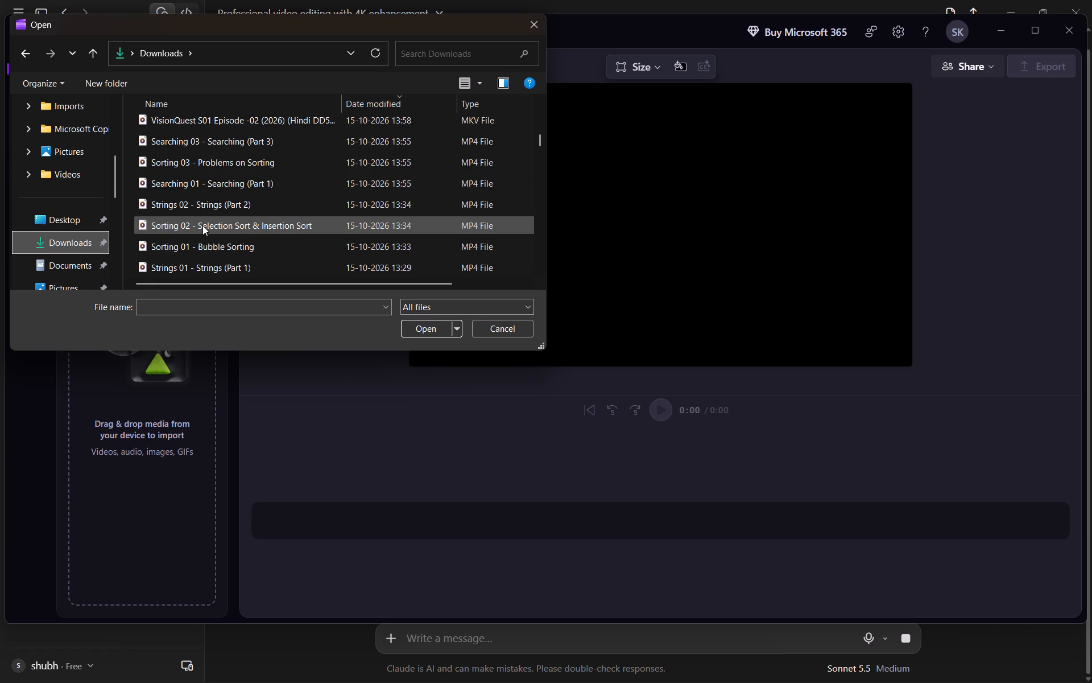
pyautogui.scroll(-1, 202, 225)
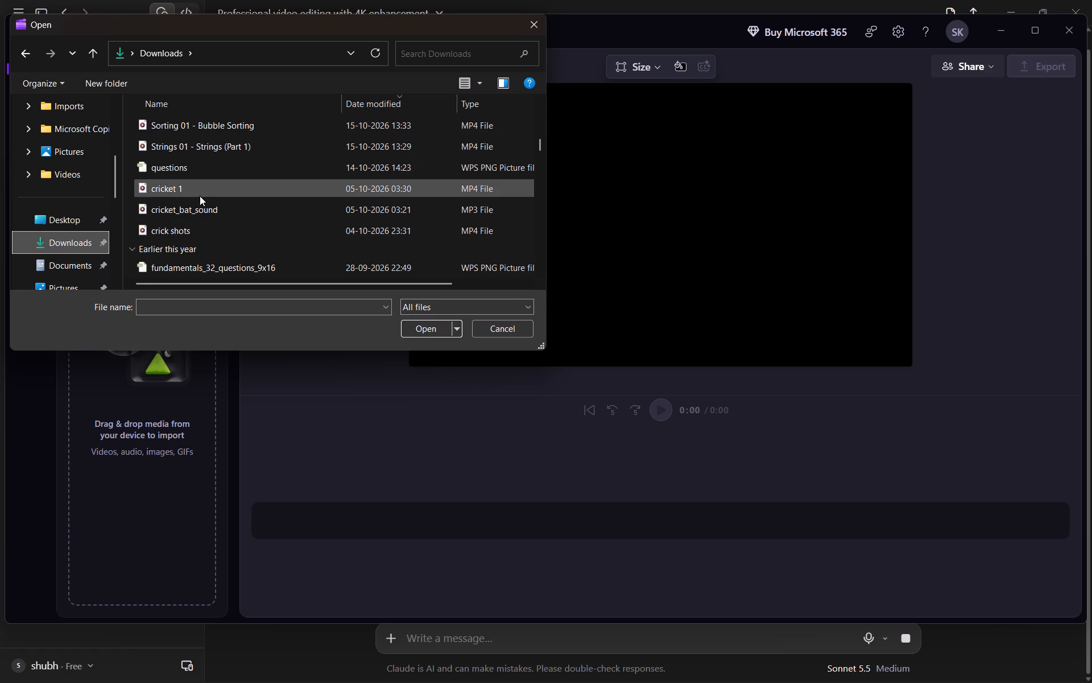
pyautogui.doubleClick(198, 194)
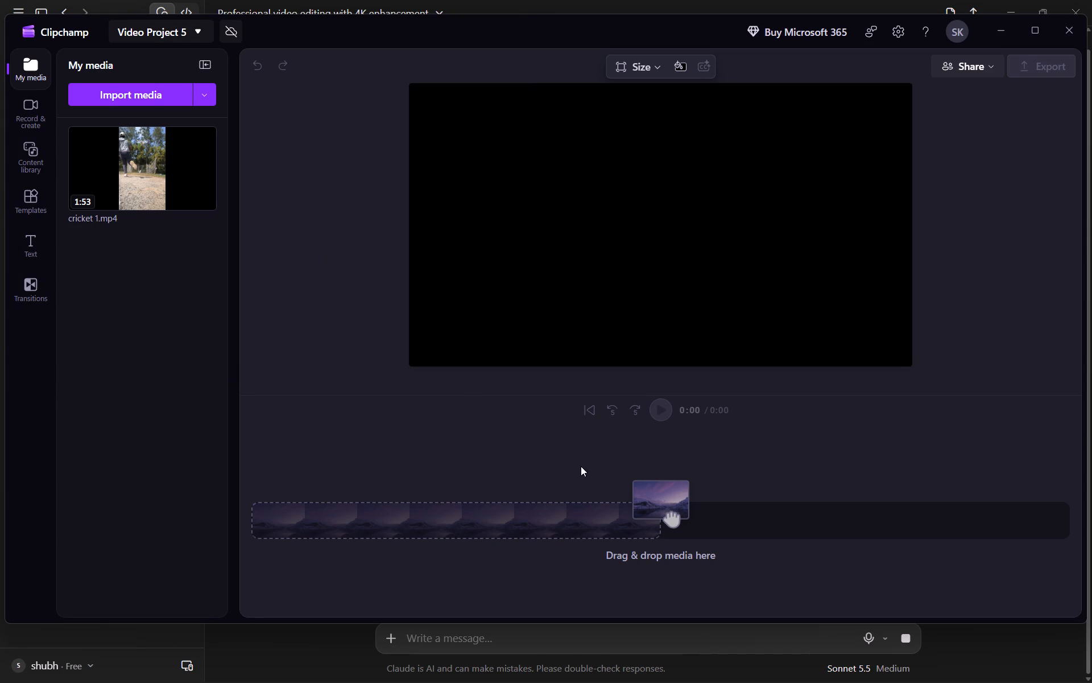
# Add the cricket 1.mp4 clip to the start of the empty timeline.
pyautogui.moveTo(119, 186); pyautogui.dragTo(557, 536)
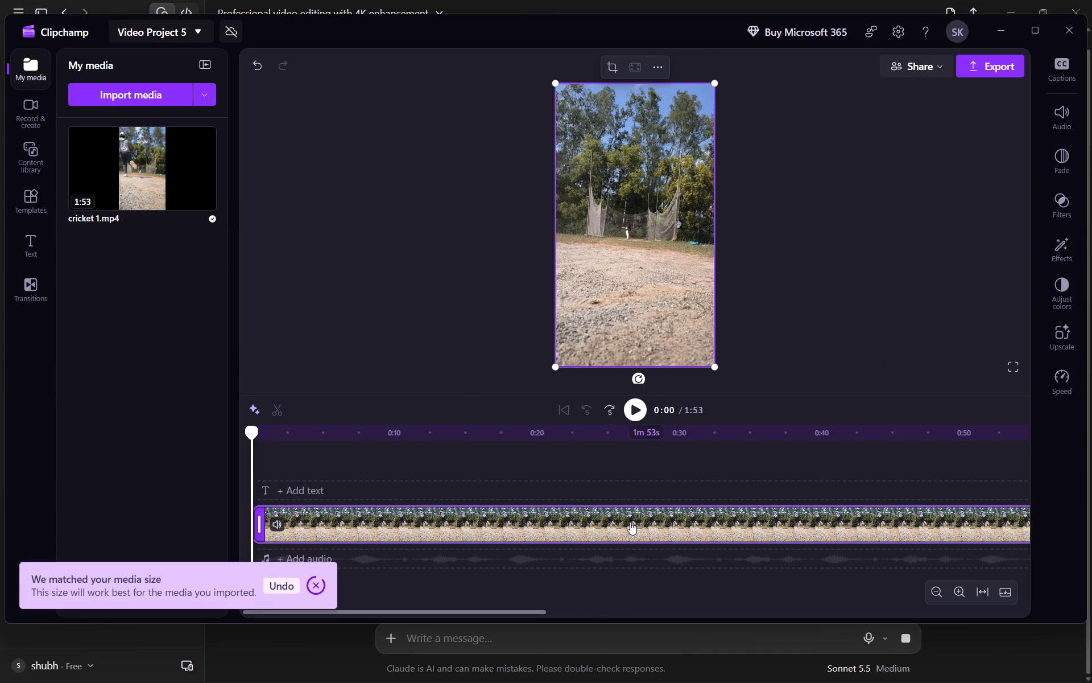
# Split the cricket 1.mp4 clip at 1:48, just before the final bowling run-up.
pyautogui.hscroll(-8, 846, 487)
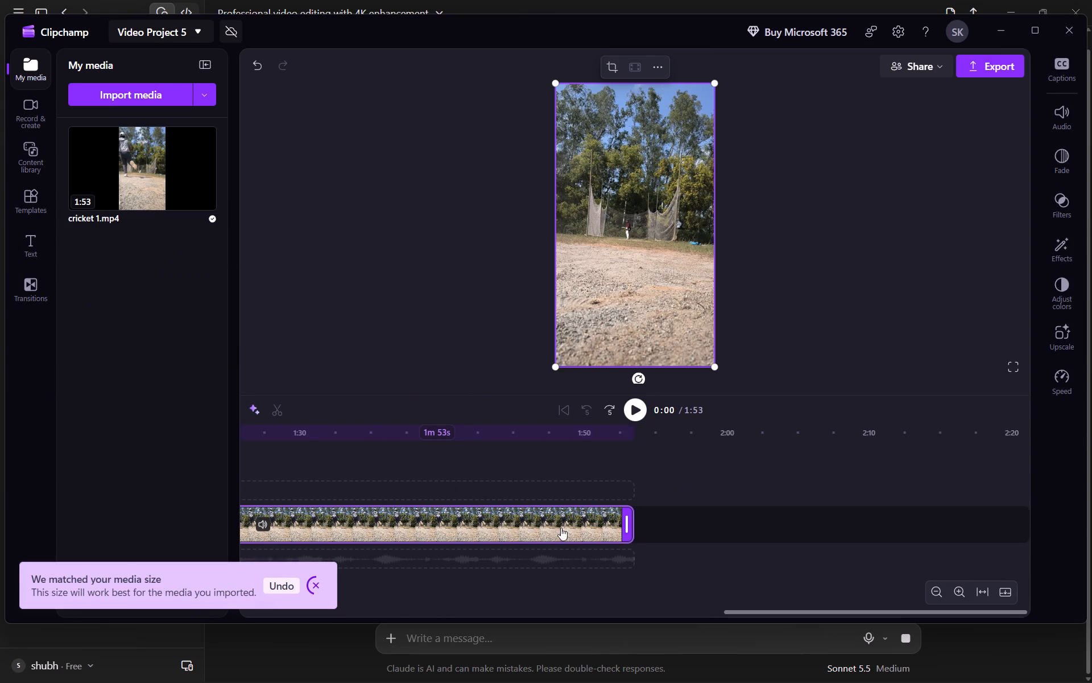
pyautogui.hscroll(3, 367, 515)
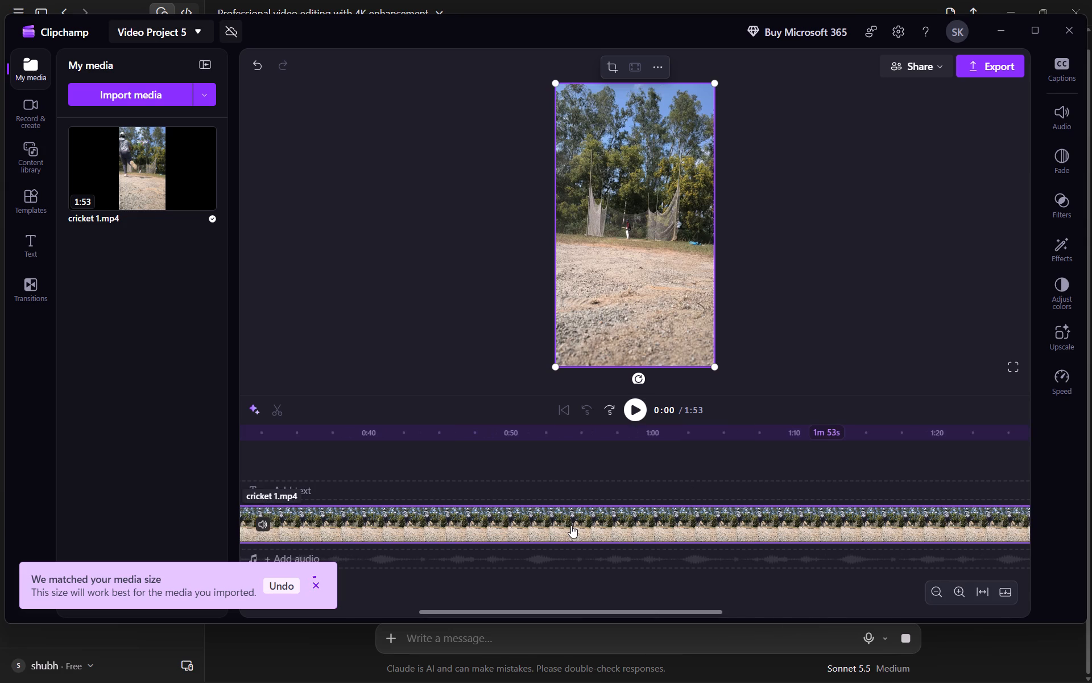
pyautogui.hscroll(2, 571, 525)
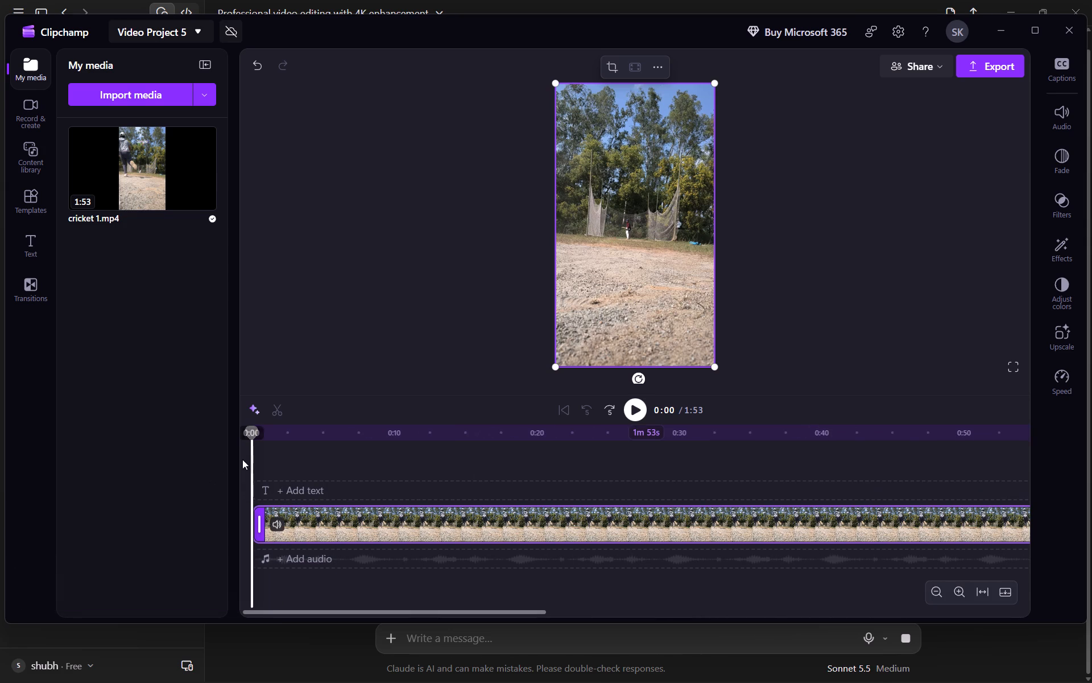
pyautogui.moveTo(254, 452); pyautogui.dragTo(777, 472)
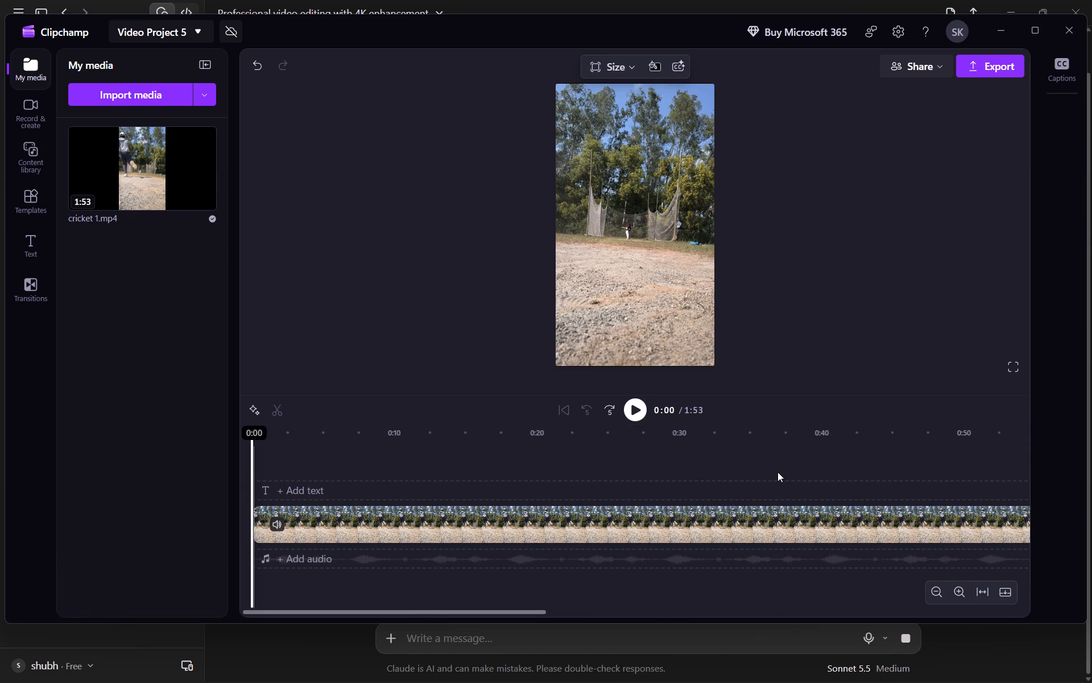
pyautogui.click(777, 472)
pyautogui.hscroll(-6, 777, 472)
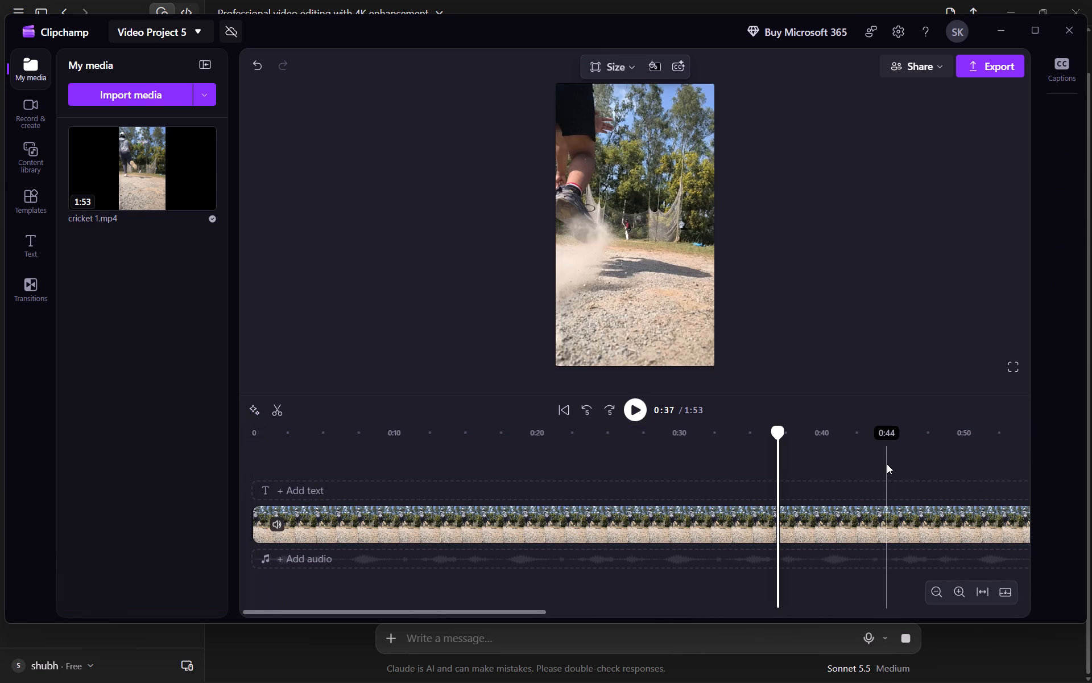
pyautogui.hscroll(-6, 887, 464)
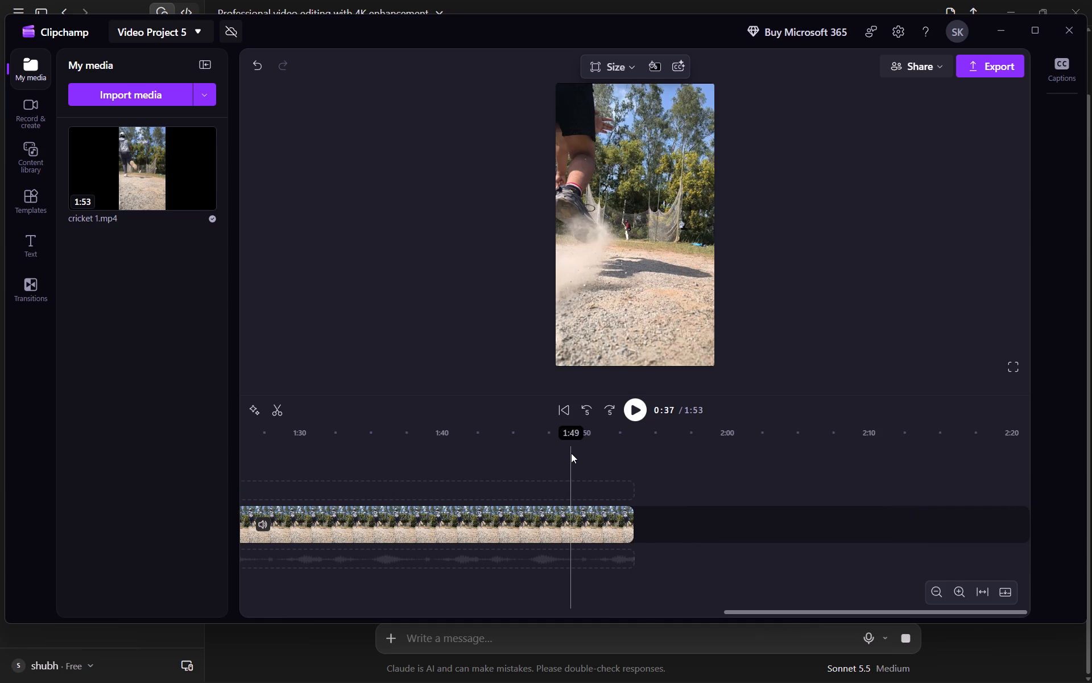
pyautogui.click(571, 453)
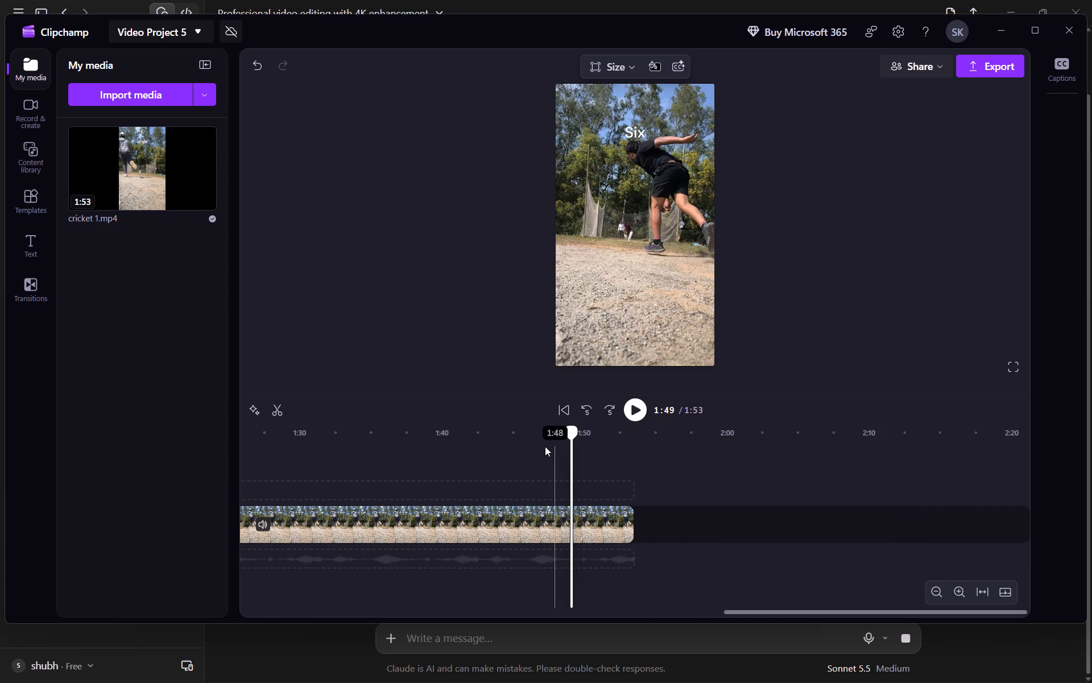
pyautogui.click(543, 446)
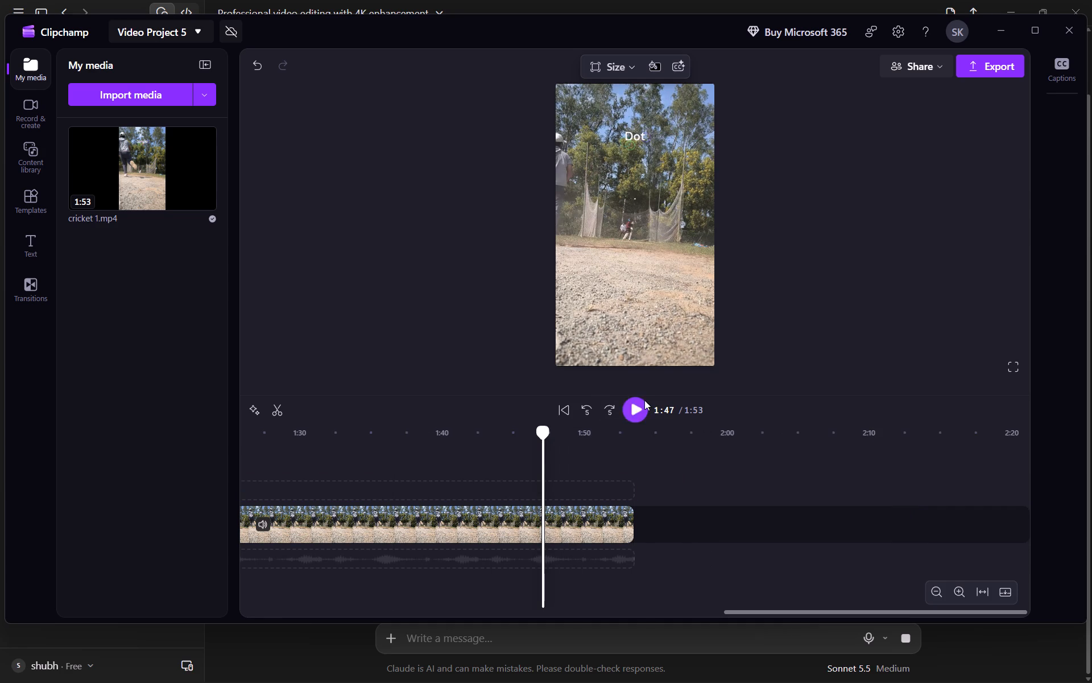
pyautogui.click(646, 400)
pyautogui.click(638, 406)
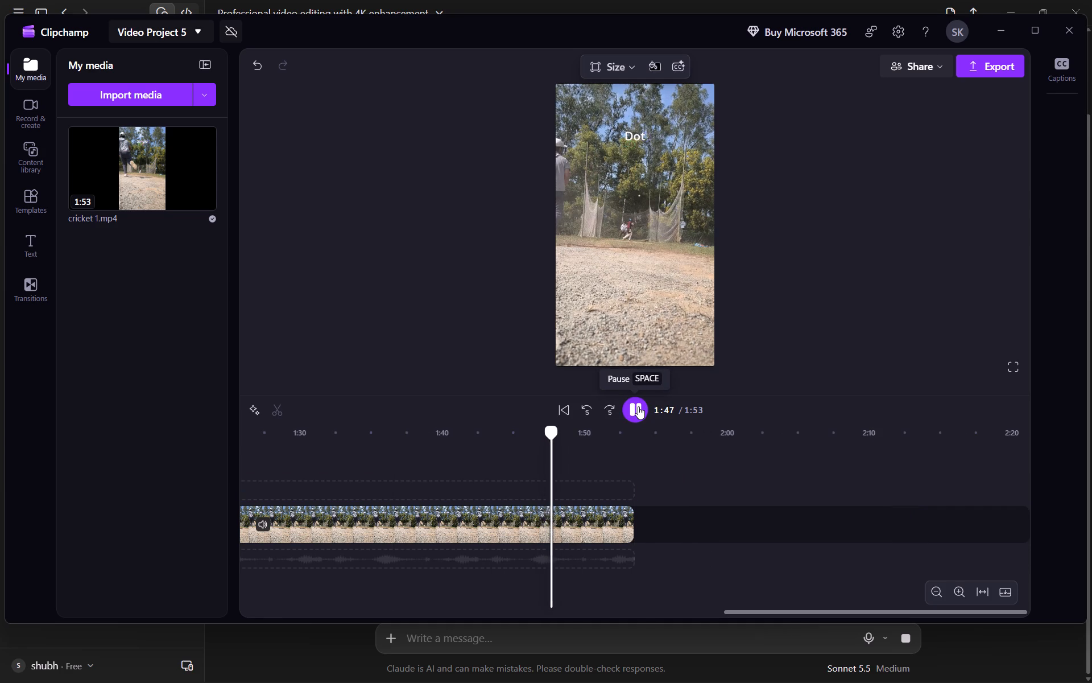
pyautogui.click(638, 406)
pyautogui.click(638, 406)
pyautogui.click(638, 406)
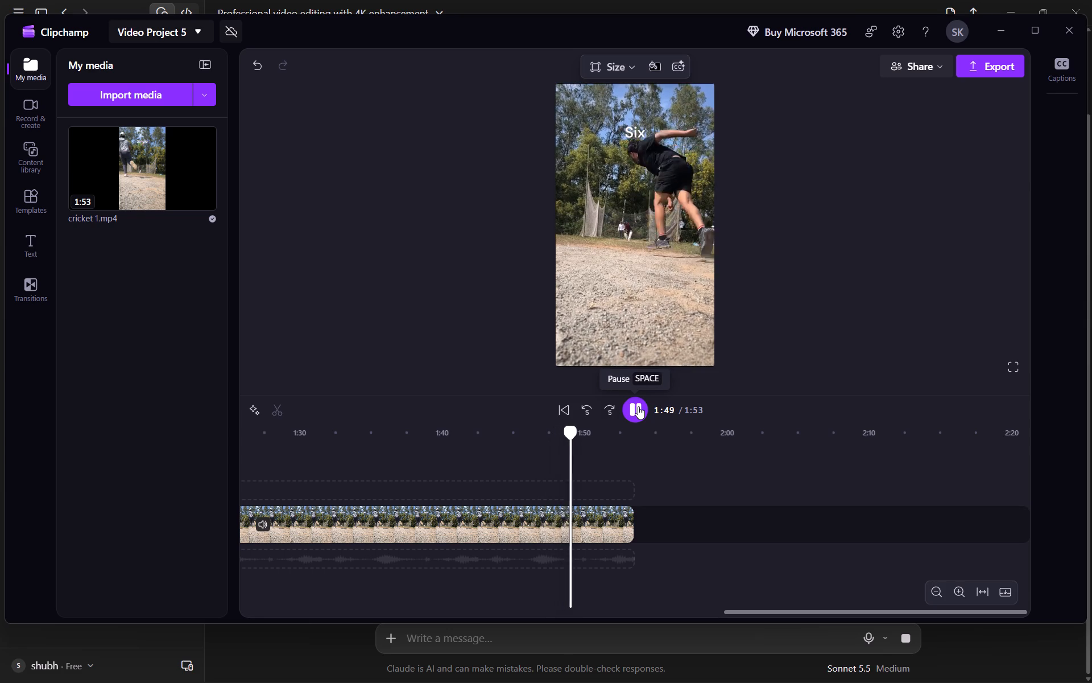
pyautogui.moveTo(574, 427); pyautogui.dragTo(555, 435)
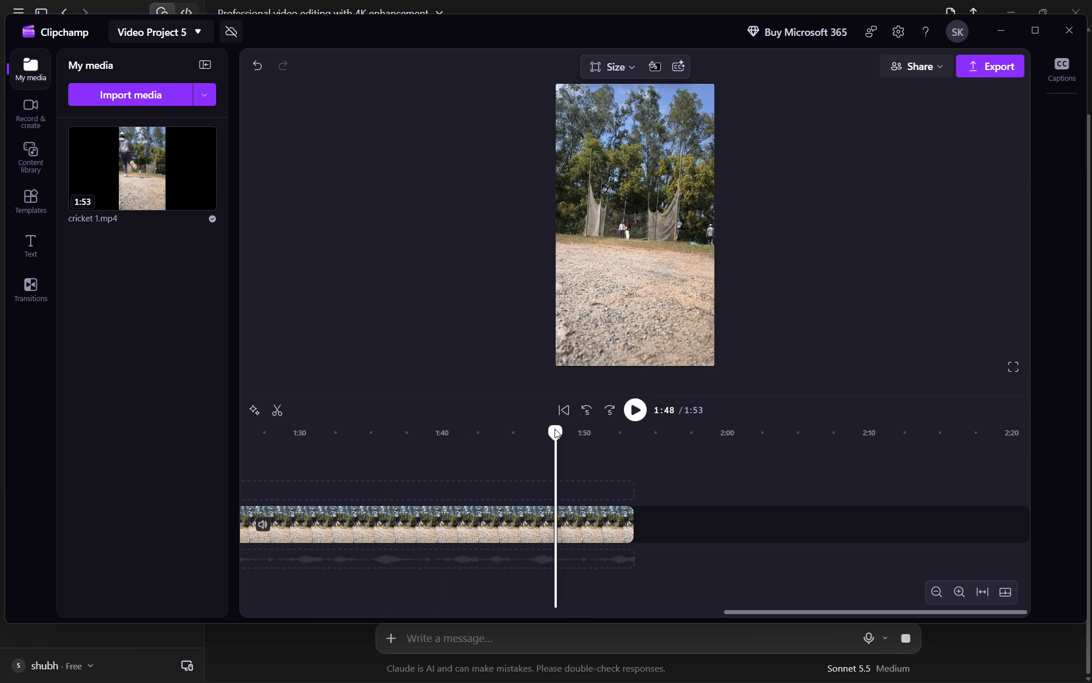
pyautogui.click(555, 429)
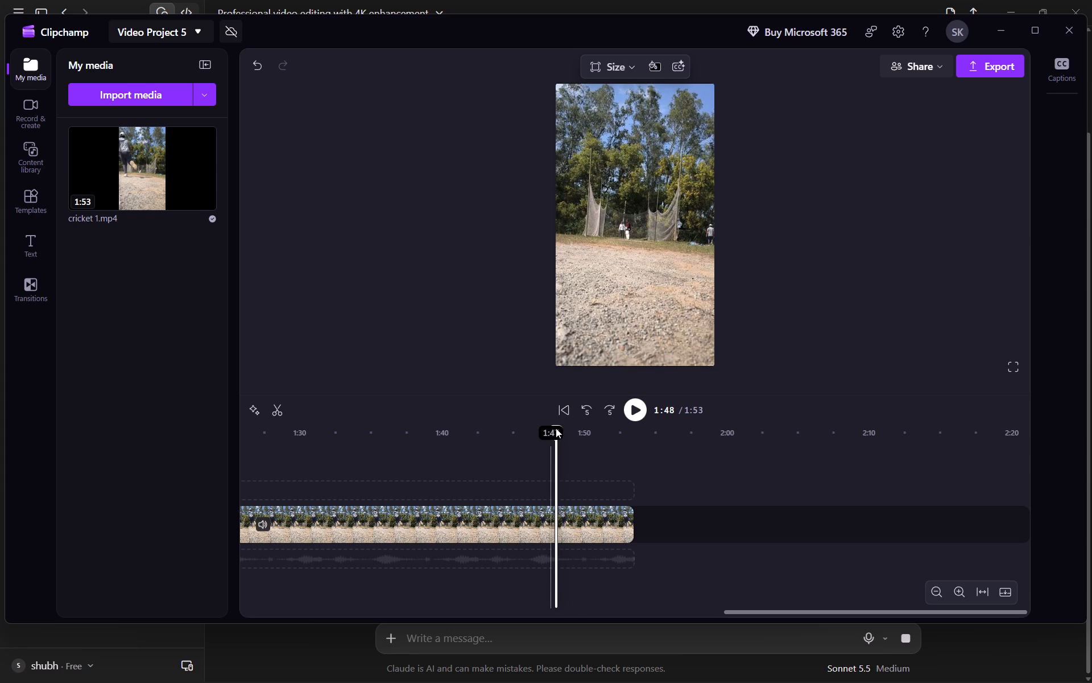
pyautogui.click(280, 402)
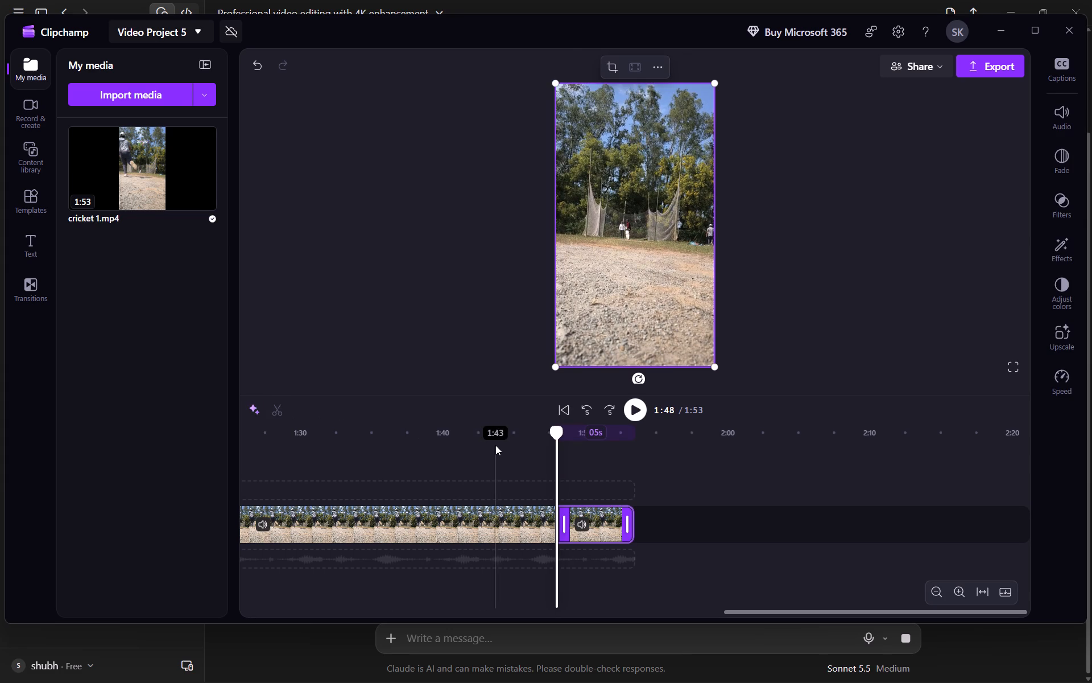
# Delete the long first part of the split clip and close the gap it leaves on the timeline.
pyautogui.rightClick(489, 523)
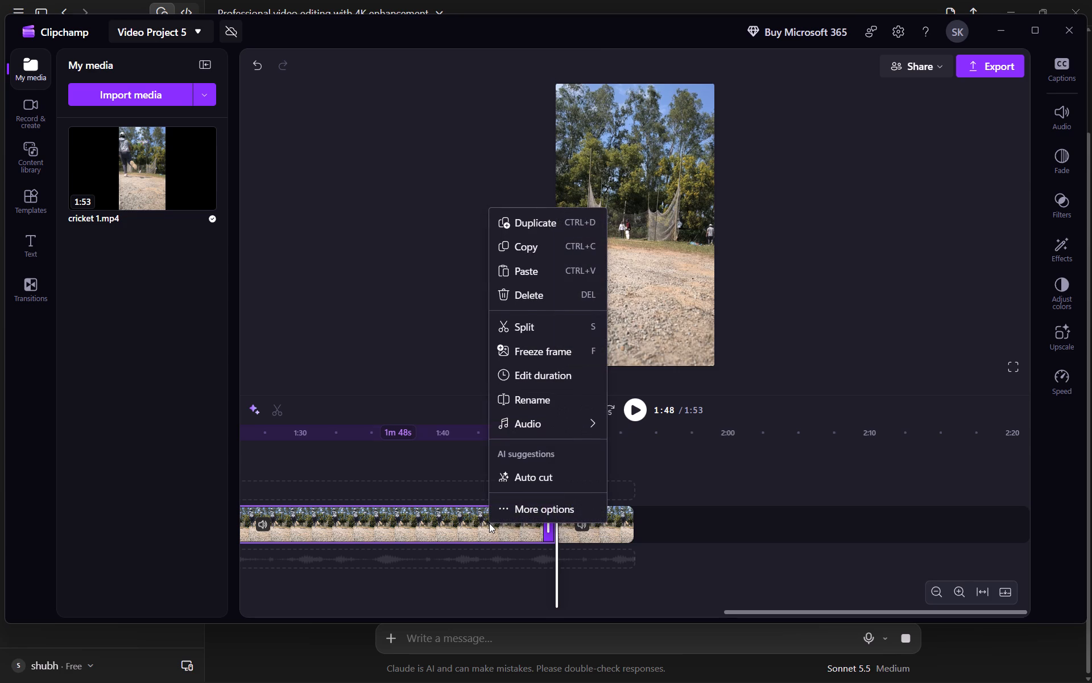
pyautogui.click(526, 289)
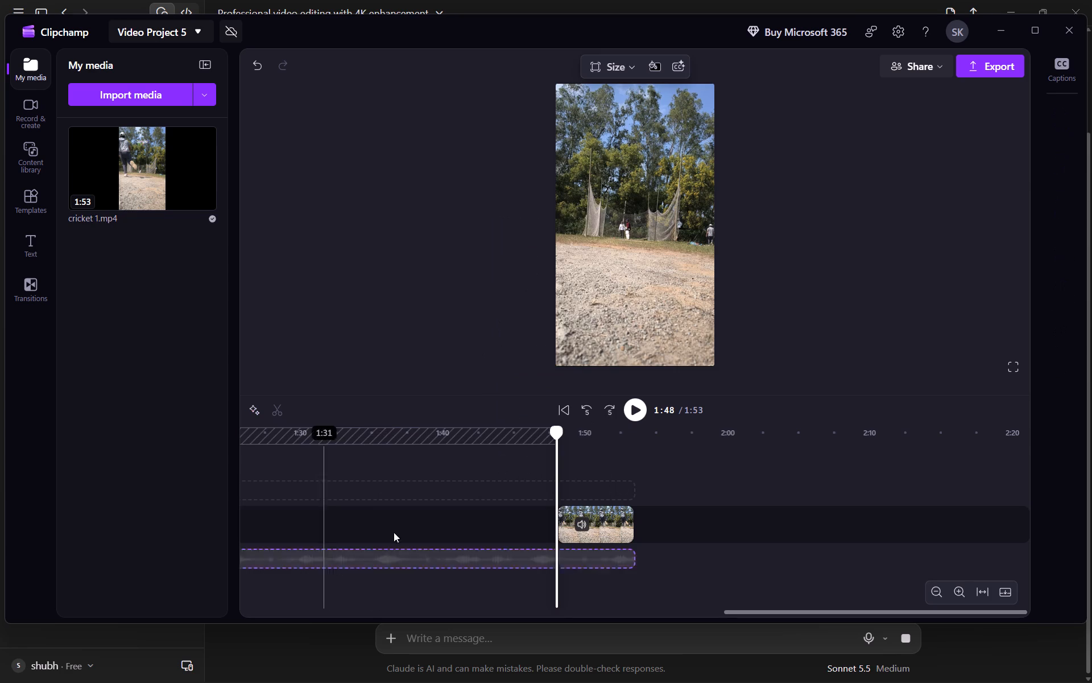
pyautogui.click(399, 531)
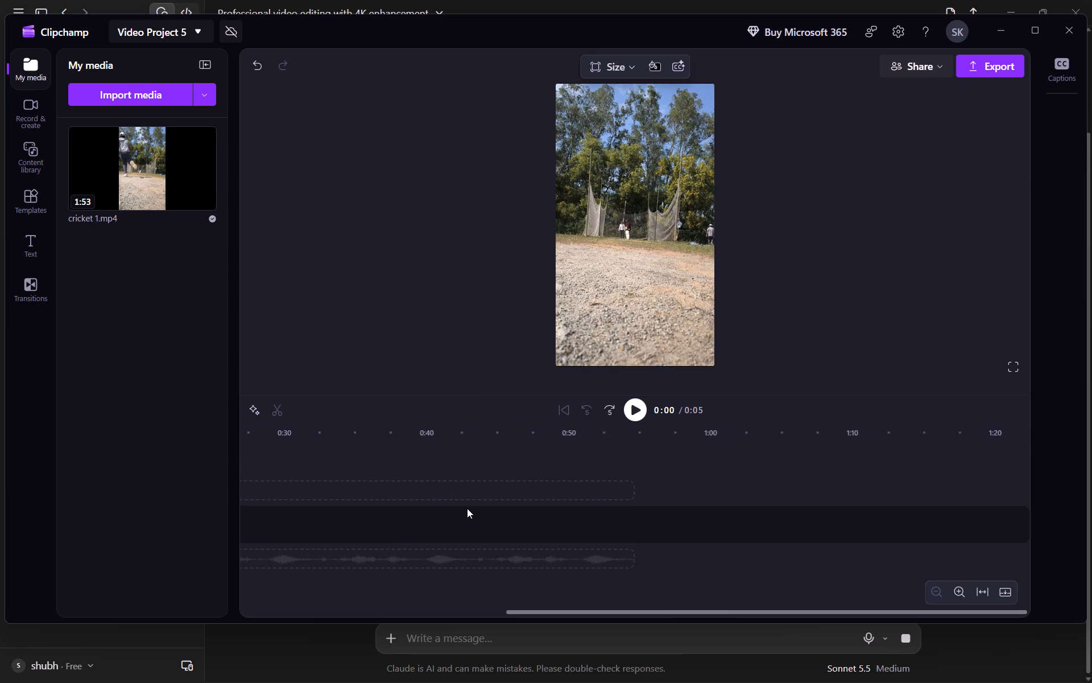
# Preview the remaining closing clip and export it at 1080p with the file name Video Project 5.
pyautogui.hscroll(5, 467, 508)
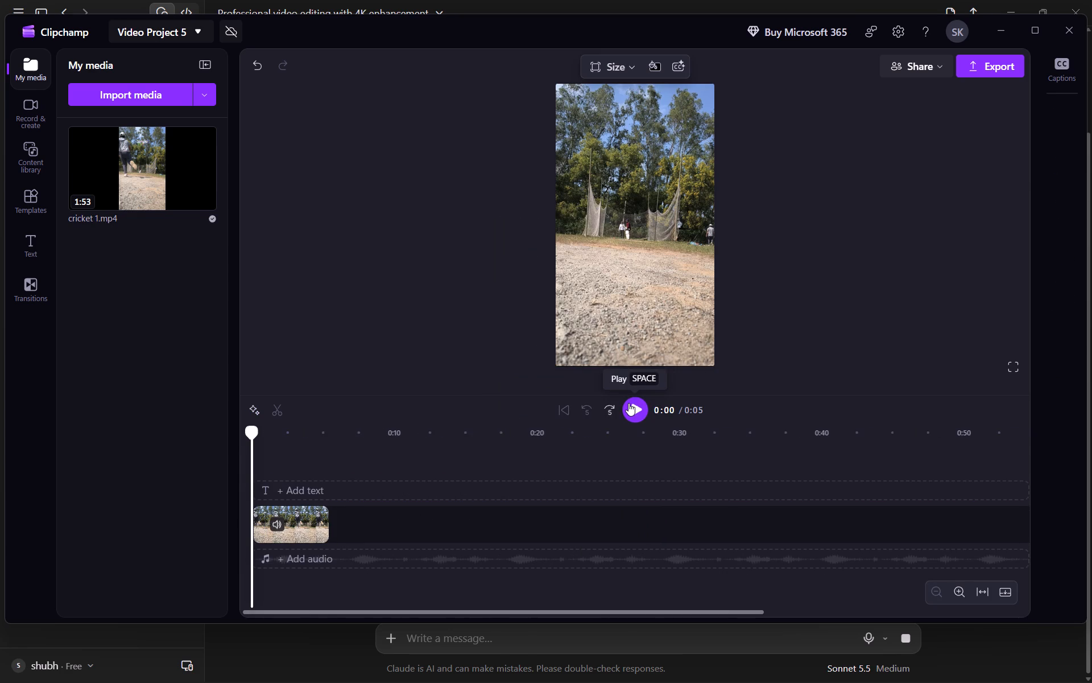
pyautogui.click(628, 403)
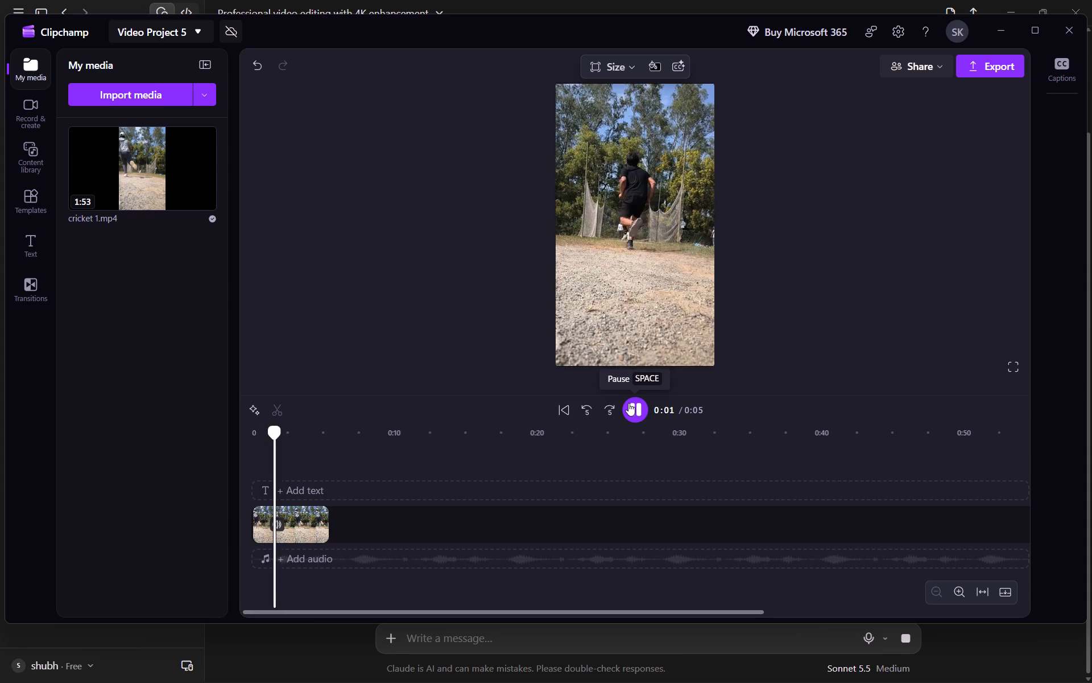
pyautogui.click(628, 403)
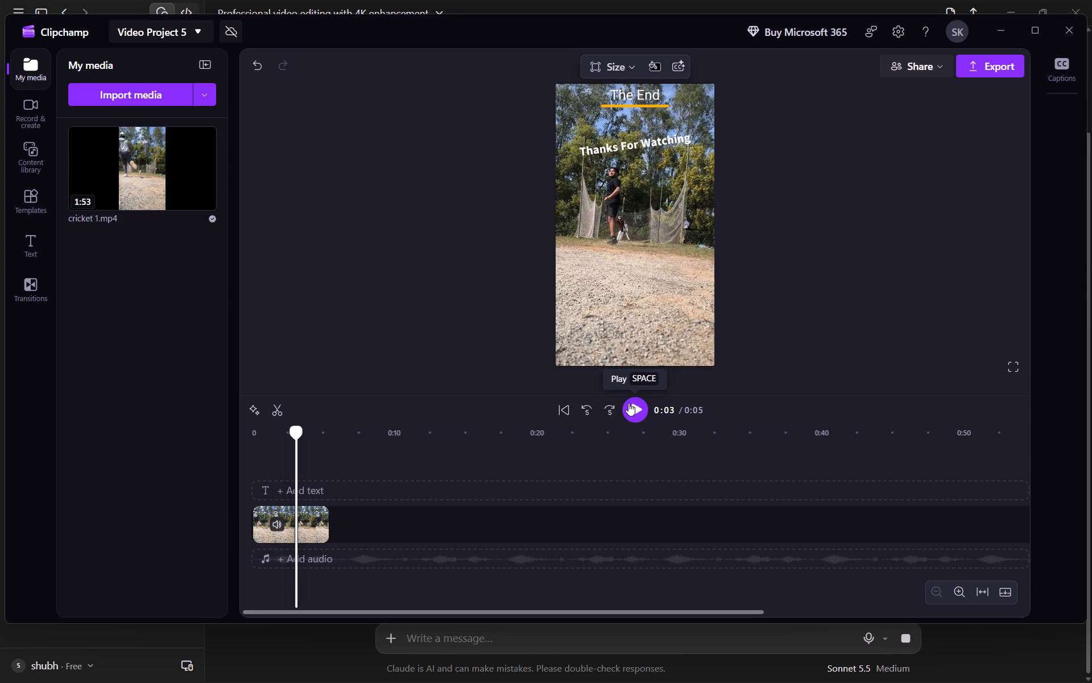
pyautogui.click(628, 403)
pyautogui.click(628, 403)
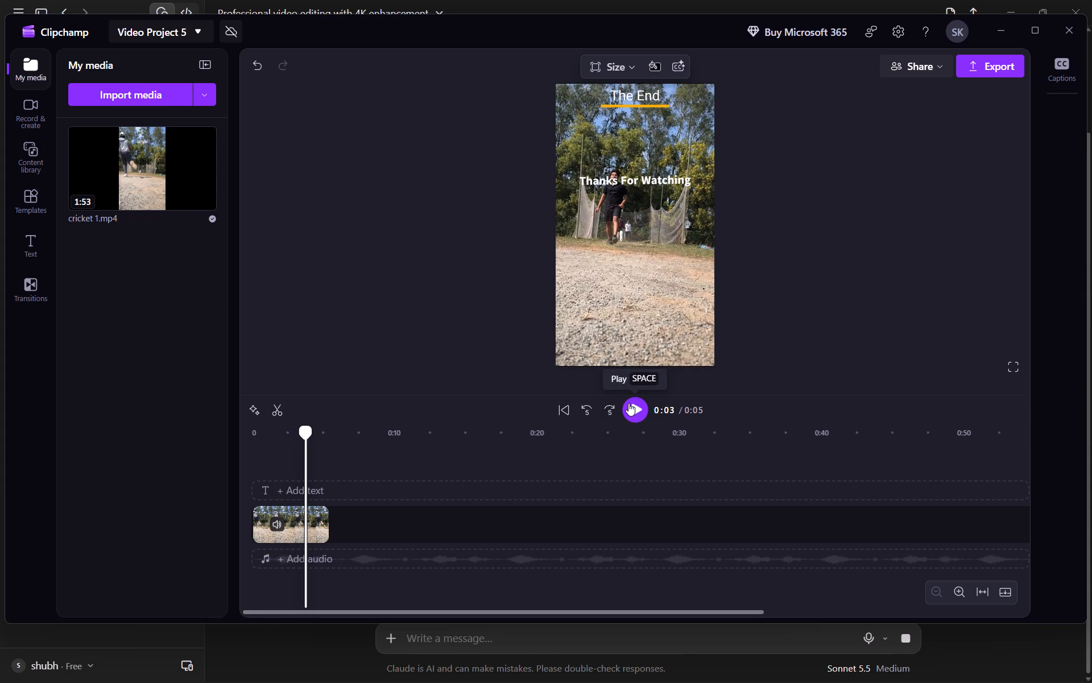
pyautogui.click(966, 59)
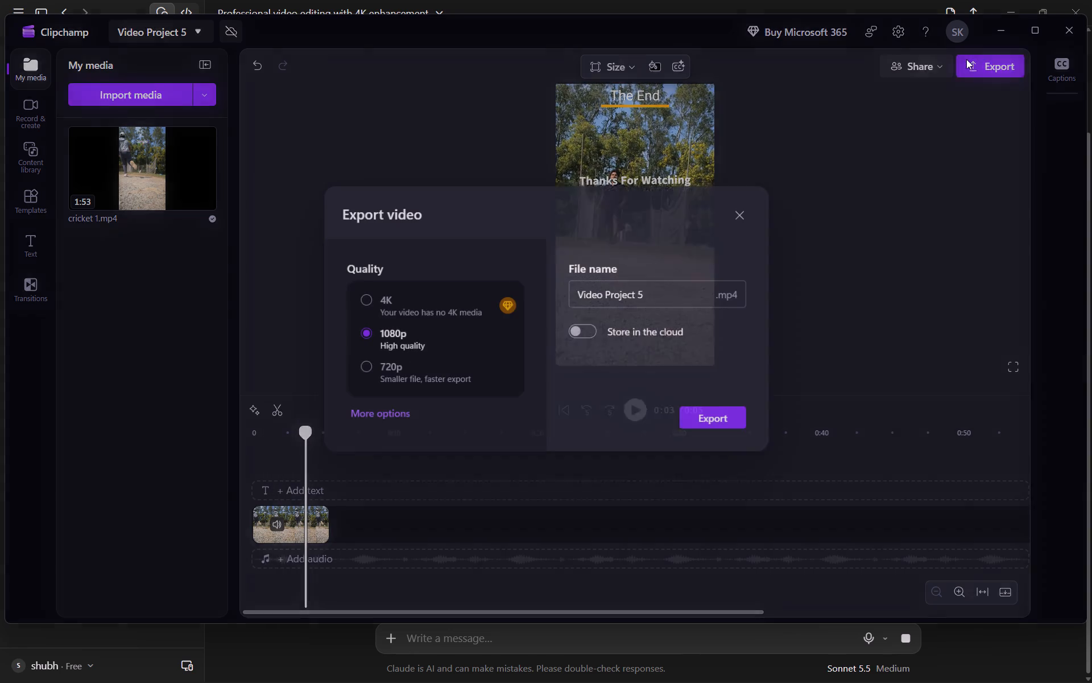